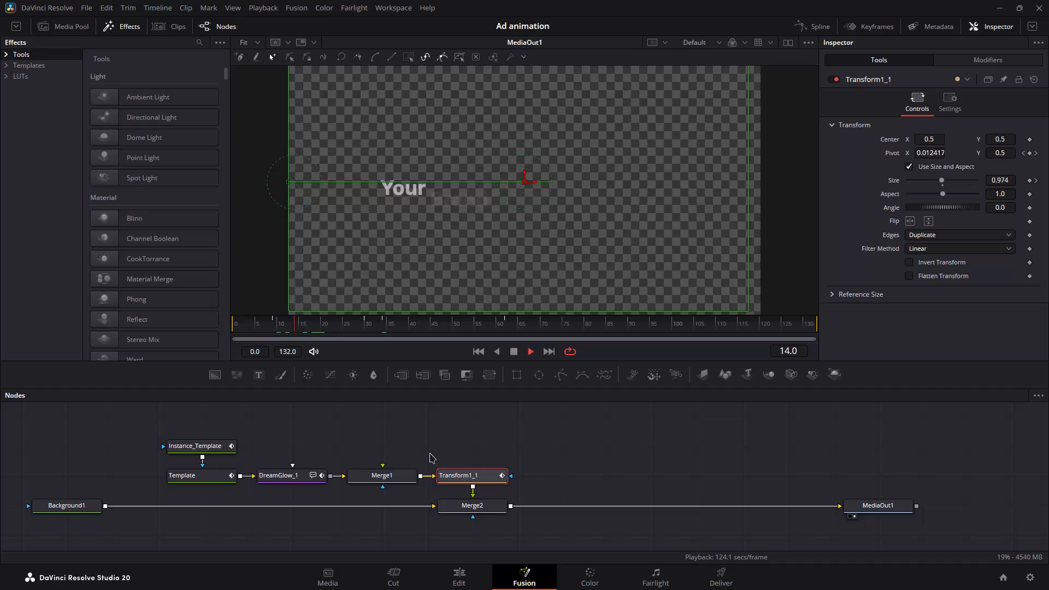
Preview the Template node's title text in the Brunson, Brunson Rough, Calibri and Rivera fonts without applying one.
key(space)
click(210, 475)
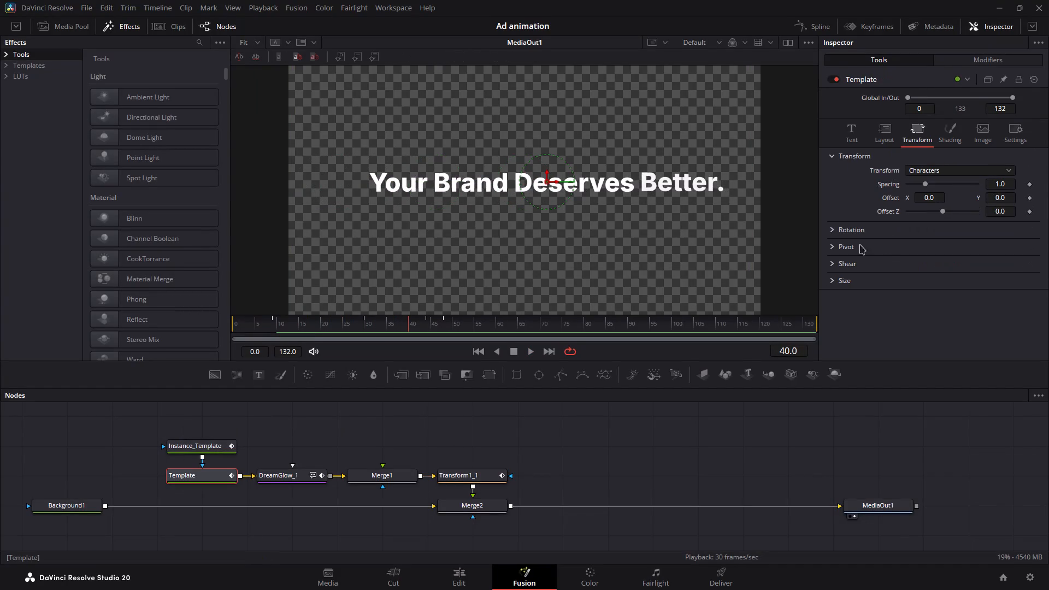
click(845, 135)
click(955, 255)
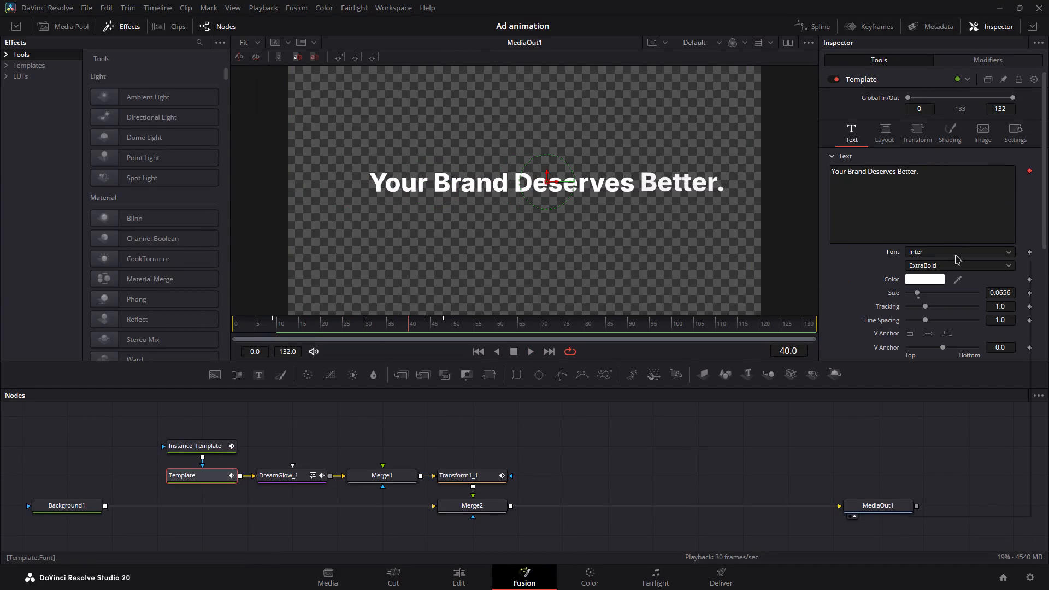
text(bru)
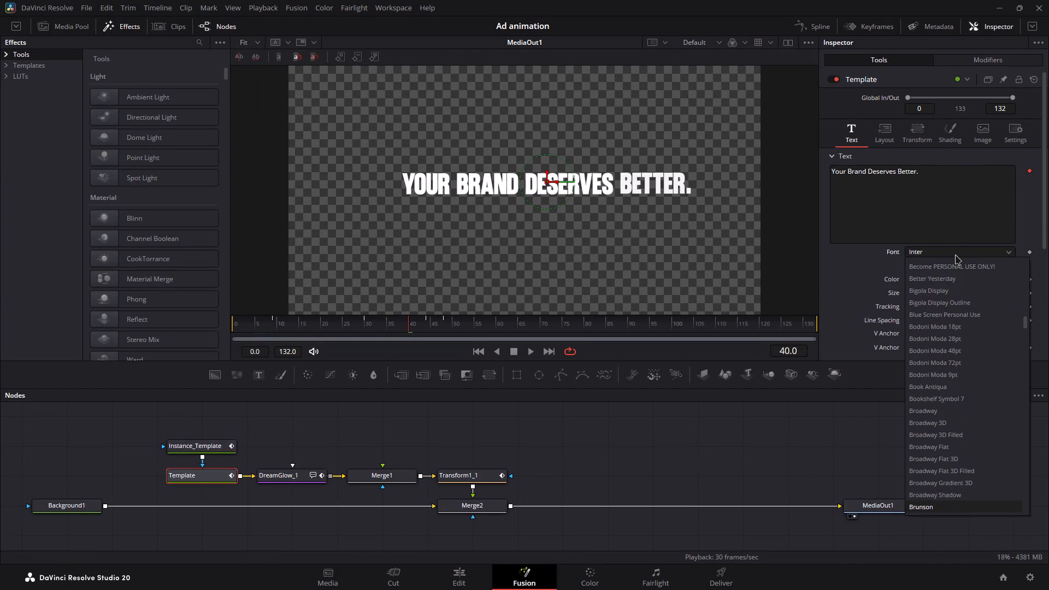
key(Down)
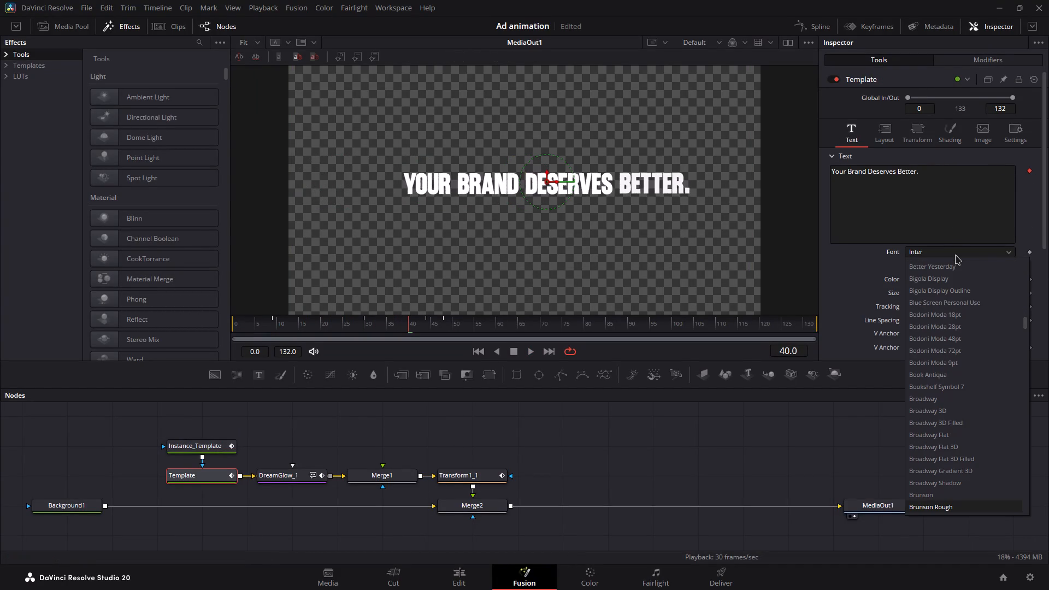
key(Up)
key(Down)
key(Down)
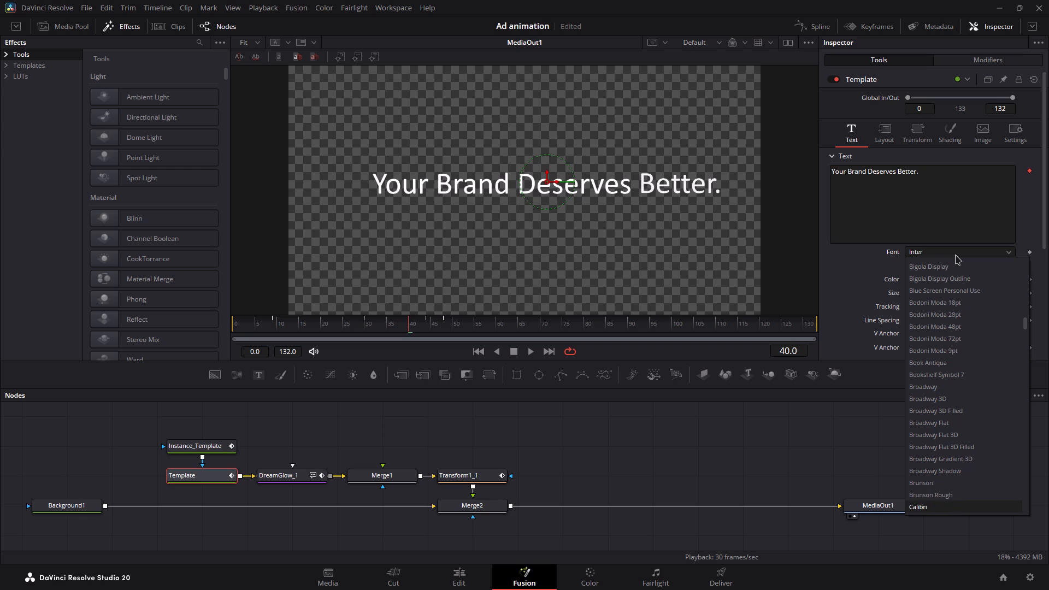
key(Down)
key(Down)
text(pix)
text(ri)
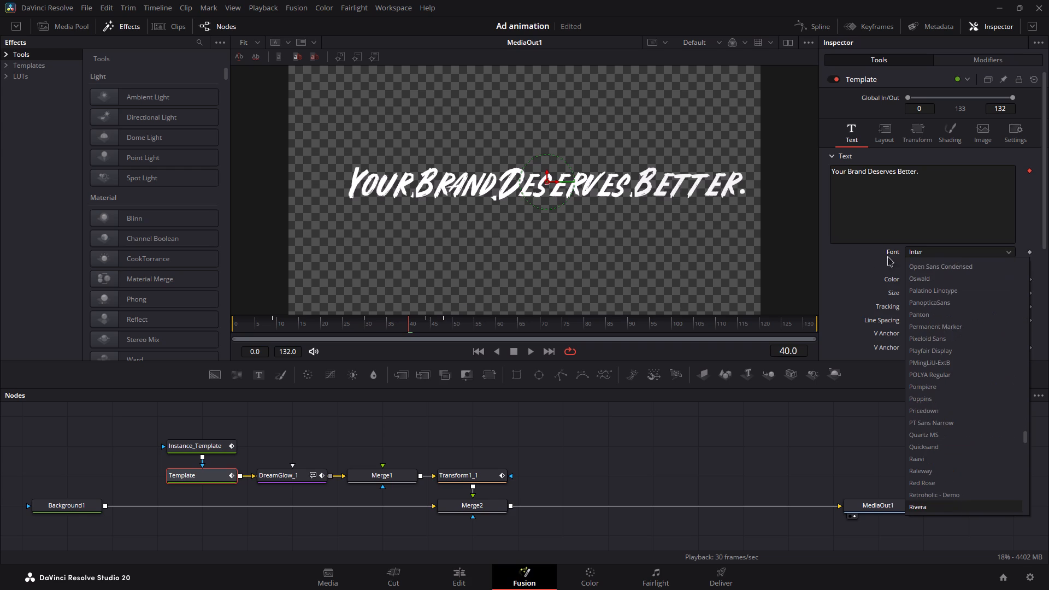
click(867, 258)
Preview the title text in the fonts listed between Playfair Display and Roboto.
click(965, 249)
text(ro)
key(Up)
key(Up)
key(Up)
key(Up)
key(Up)
key(Up)
key(Up)
key(Up)
key(Up)
key(Up)
key(Up)
key(Up)
key(Up)
key(Up)
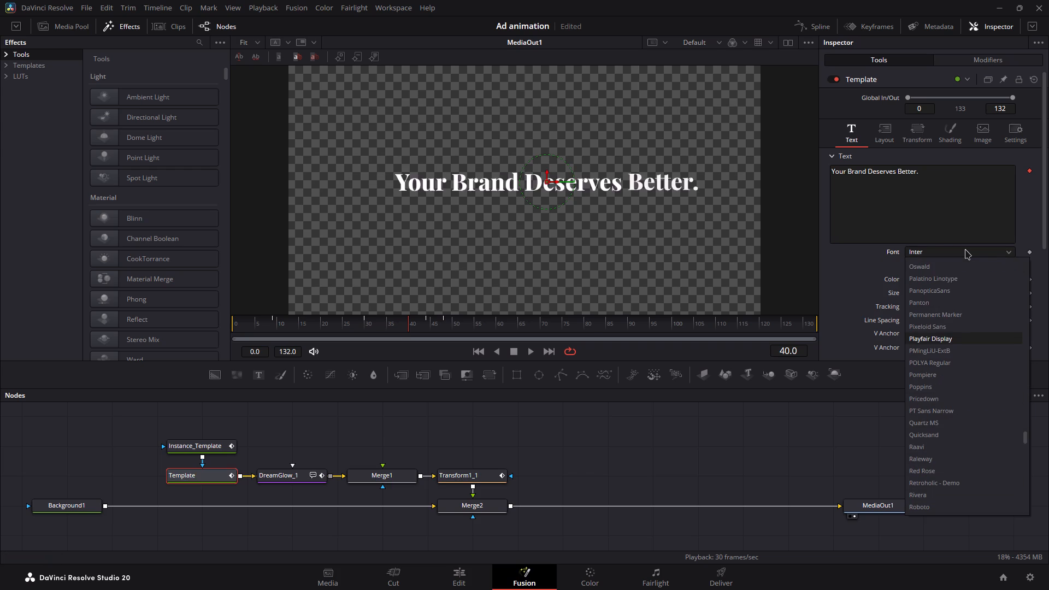
key(Up)
key(Down)
key(Down)
key(Down)
key(Down)
key(Down)
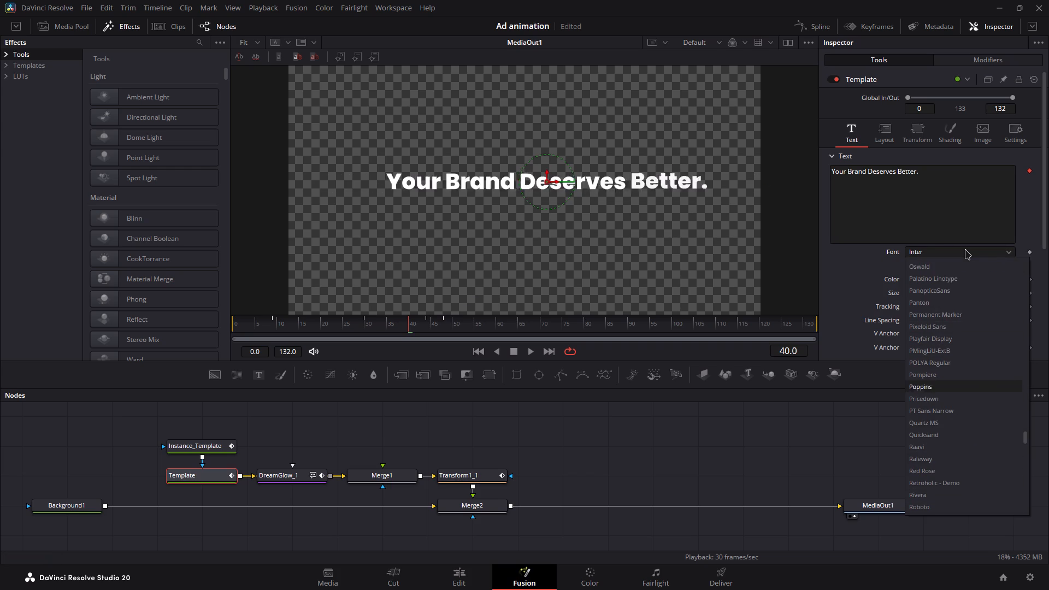
key(Down)
key(Down)
key(Down)
key(Down)
key(Down)
key(Down)
key(Down)
key(Down)
key(Down)
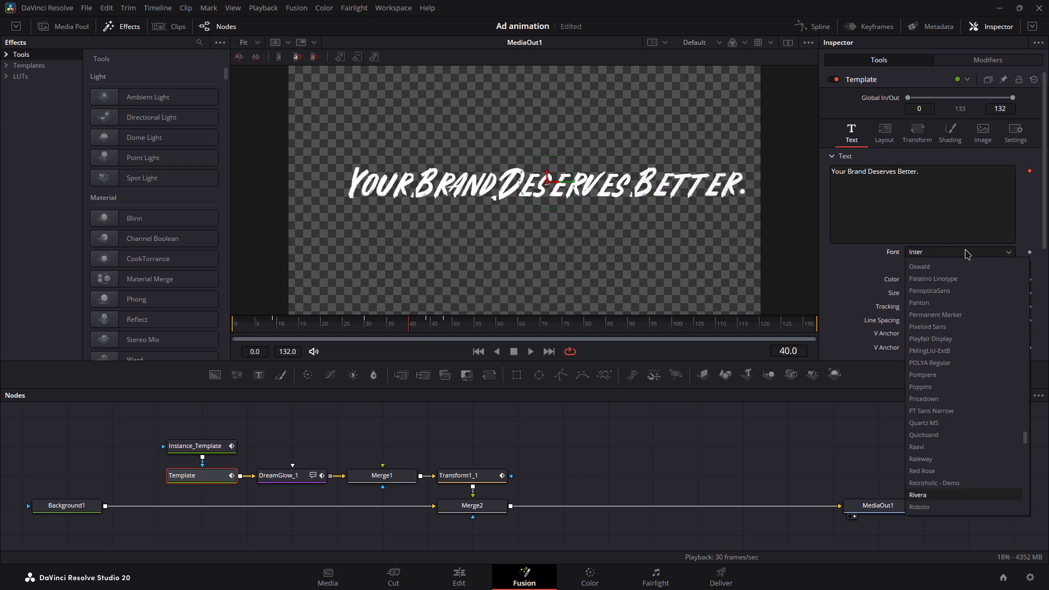
key(Down)
Continue previewing fonts on the title text, from Roboto back through the list to Open Sans.
key(Up)
key(Up)
key(Up)
key(Up)
key(Up)
key(Down)
key(Down)
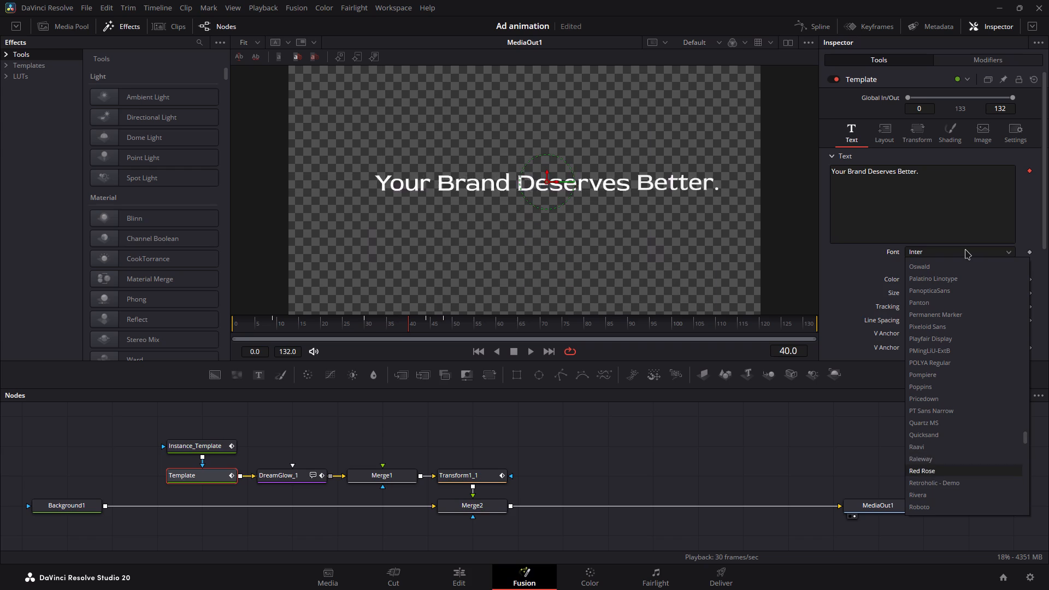
key(Up)
key(Up)
key(Up)
key(Up)
key(Up)
key(Up)
key(Up)
key(Up)
key(Down)
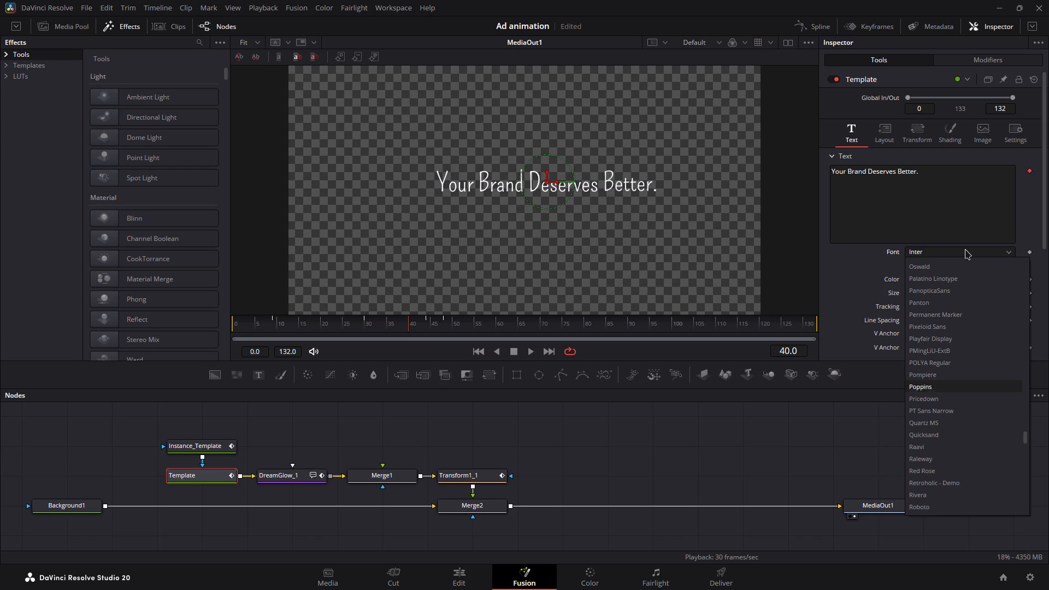
key(Down)
key(Up)
key(Up)
key(Up)
key(Up)
key(Up)
key(Up)
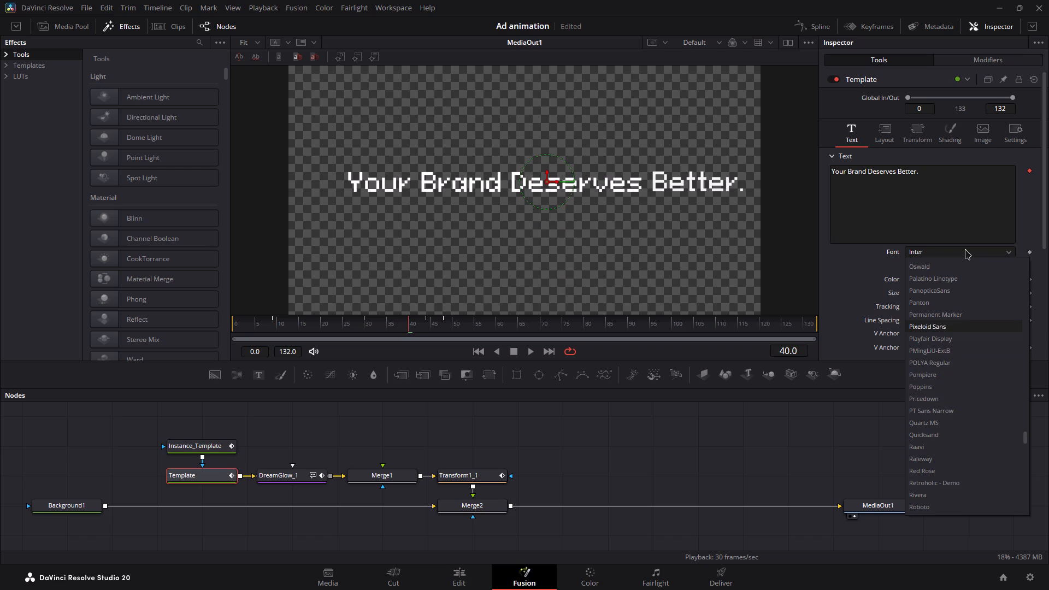
key(Up)
key(Up)
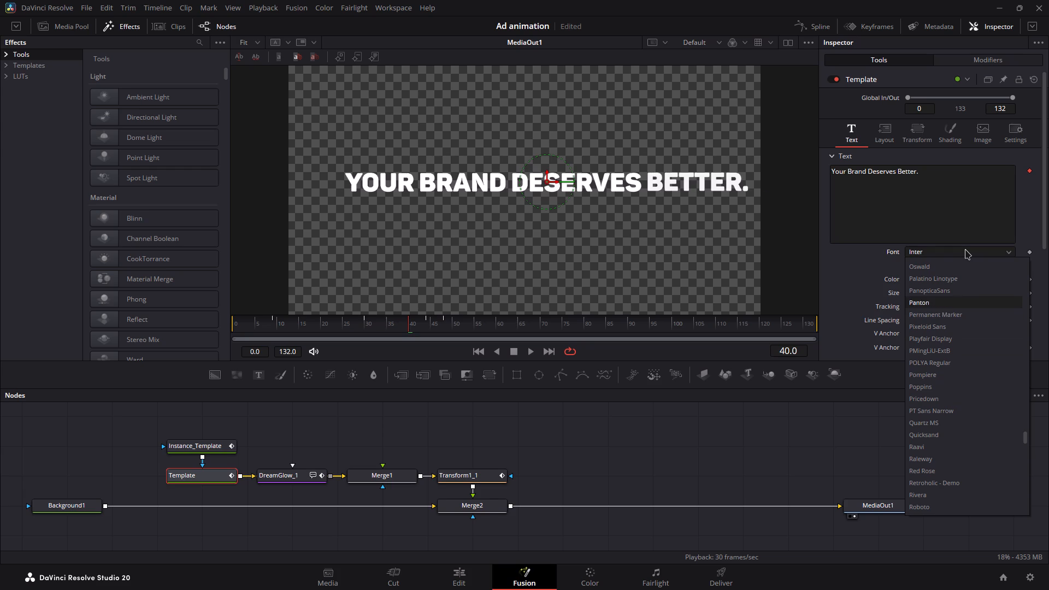
key(Up)
key(Up)
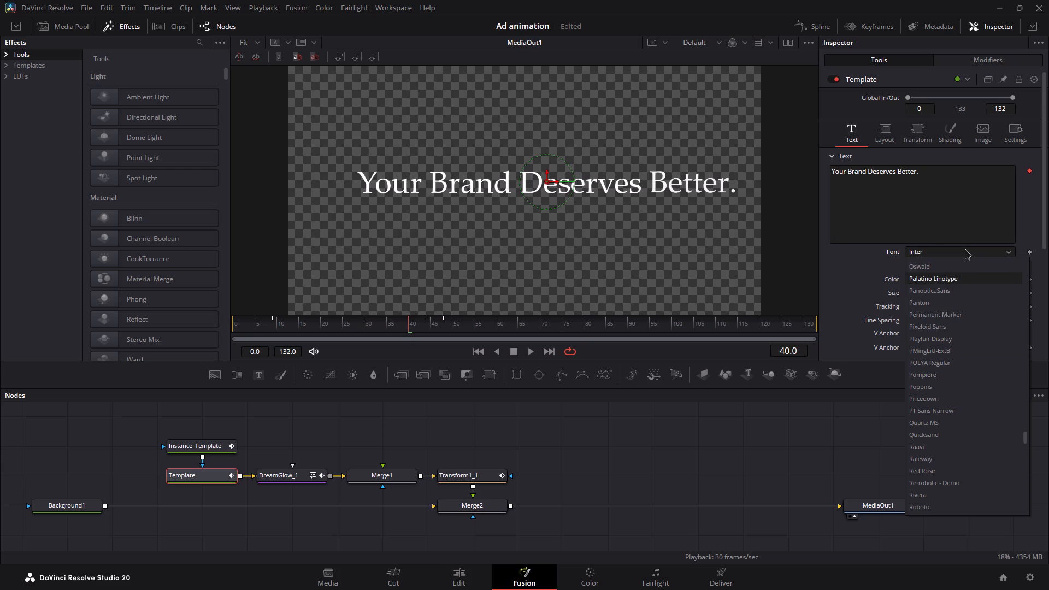
key(Up)
key(Up)
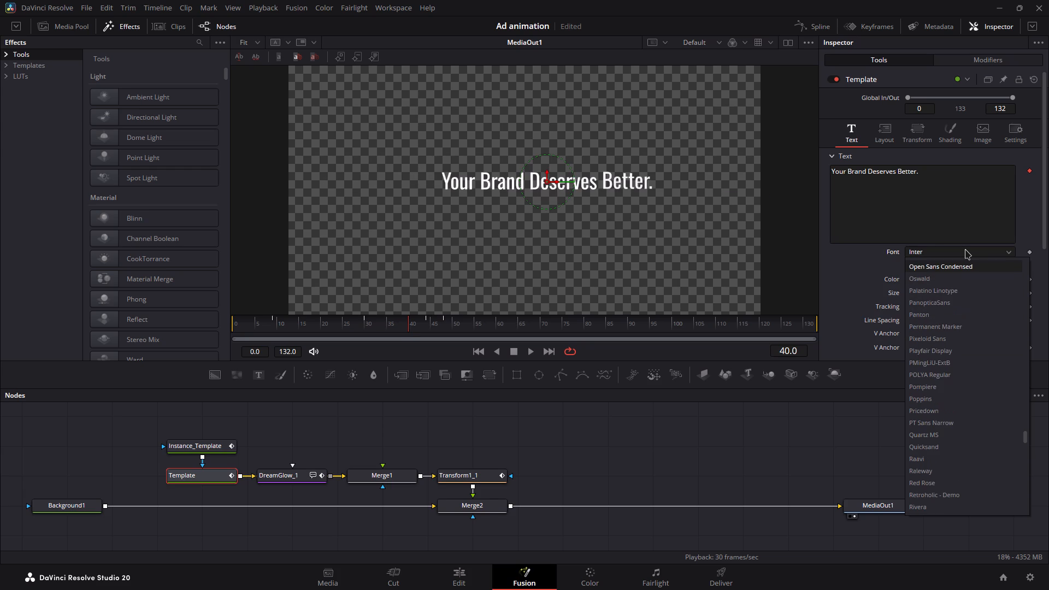
key(Up)
key(Up)
key(Up)
key(Down)
key(Down)
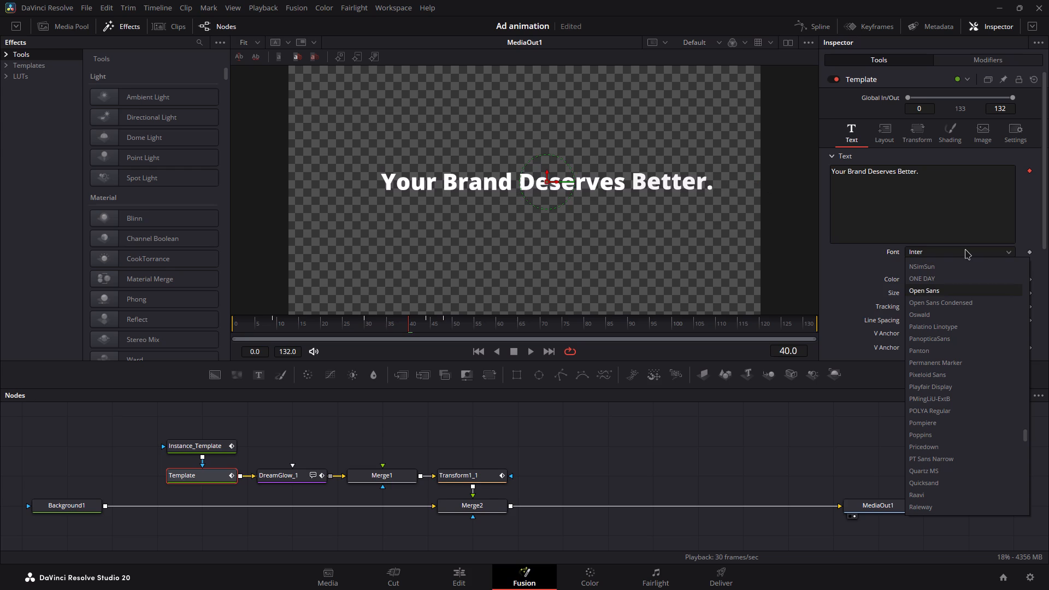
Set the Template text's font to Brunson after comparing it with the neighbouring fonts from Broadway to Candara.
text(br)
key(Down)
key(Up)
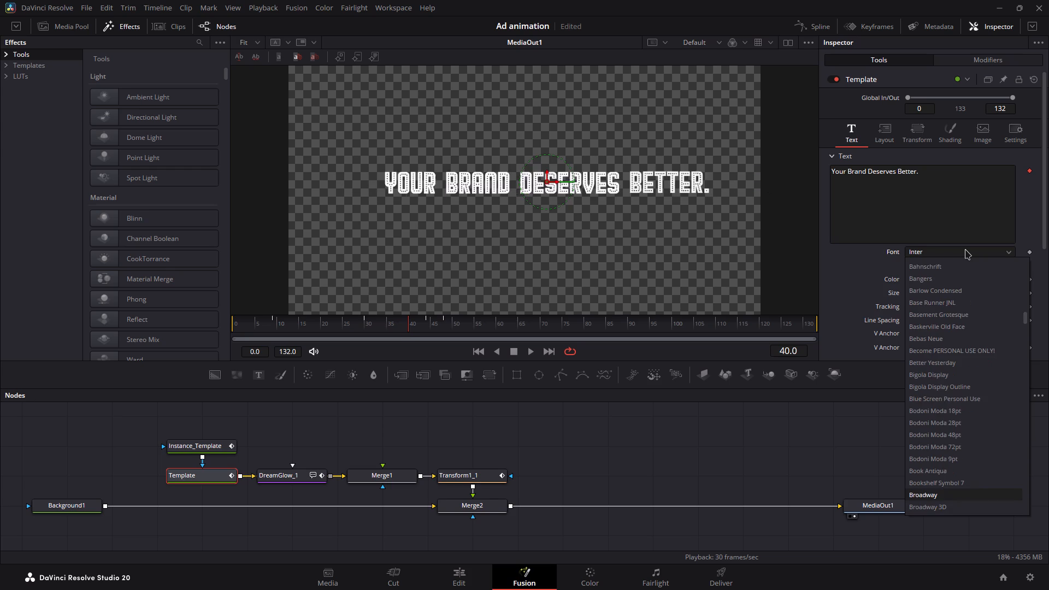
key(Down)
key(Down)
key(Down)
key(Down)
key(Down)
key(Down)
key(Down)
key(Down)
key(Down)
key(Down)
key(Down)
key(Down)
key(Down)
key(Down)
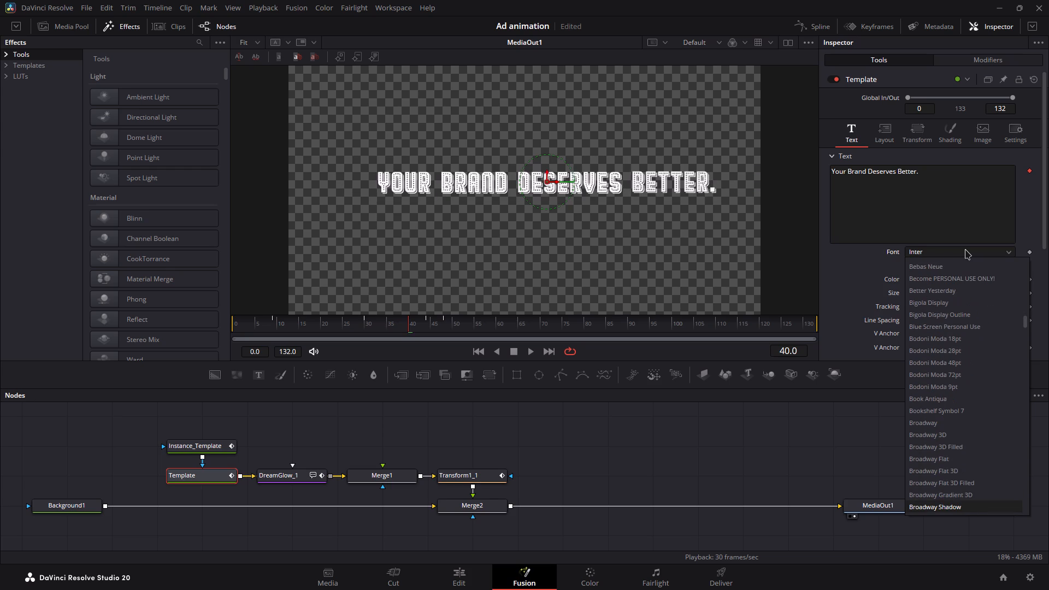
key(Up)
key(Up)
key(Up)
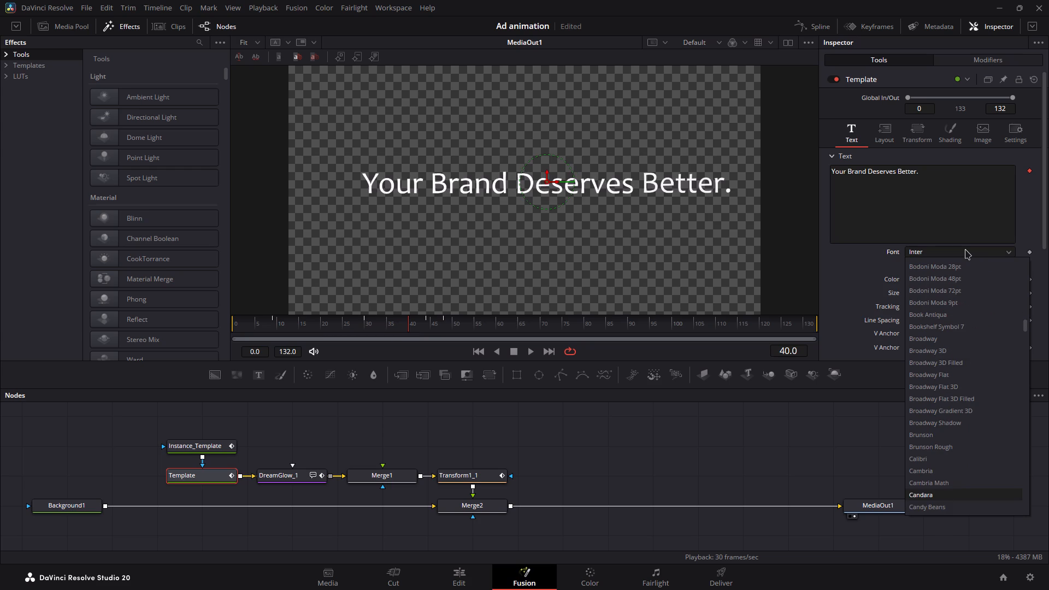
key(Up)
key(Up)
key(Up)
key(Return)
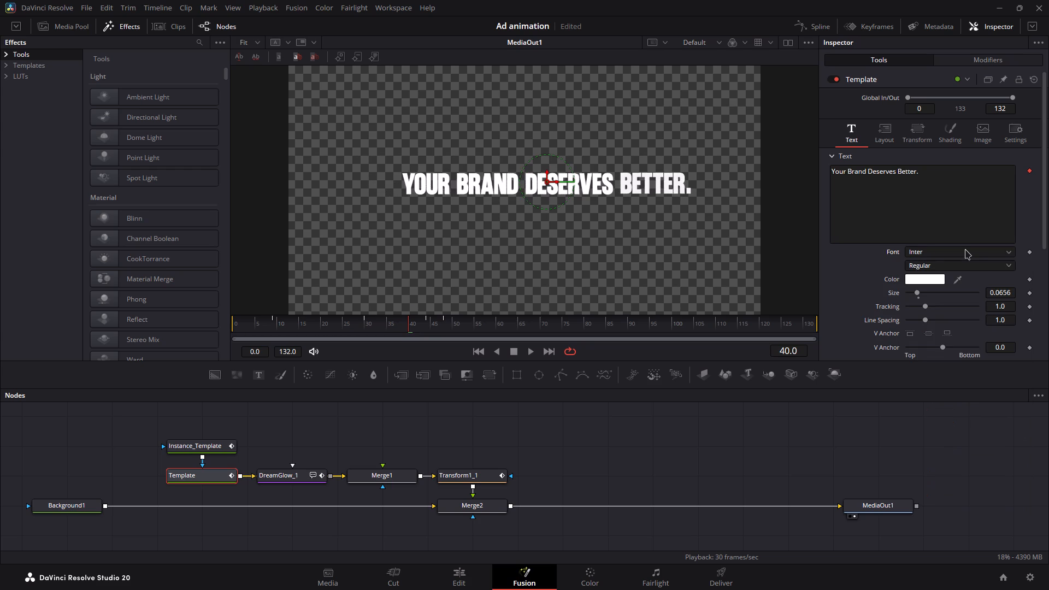
Set the Template text's font to Brunson Rough.
click(969, 252)
key(Down)
key(Up)
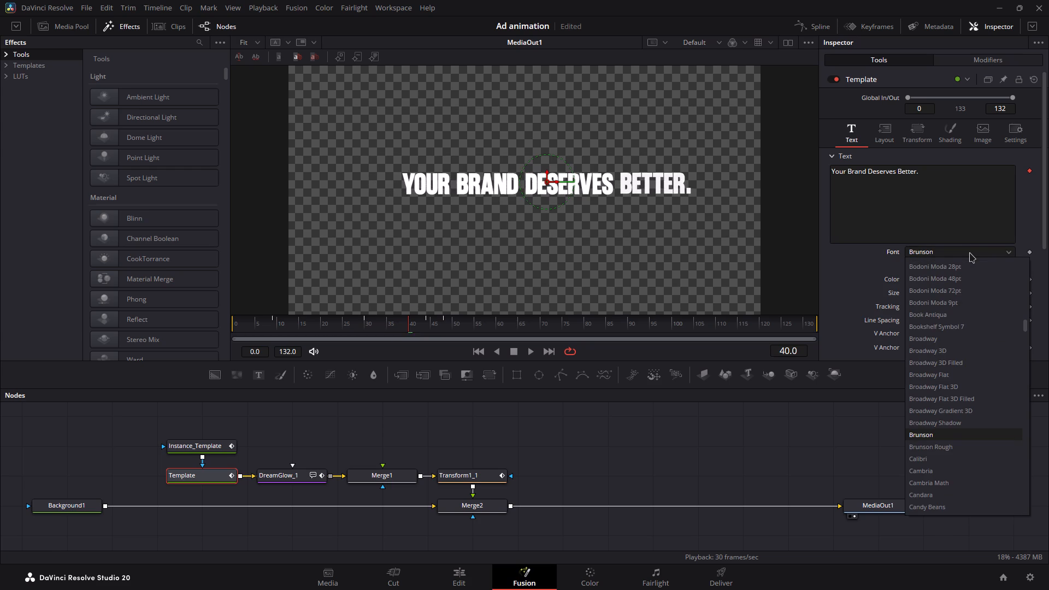
key(Down)
key(Return)
Examine the letter edges of the word BETTER up close, comparing Brunson Rough with Brunson and keeping Brunson Rough.
scroll(683, 169, up, 4)
scroll(685, 237, down, 3)
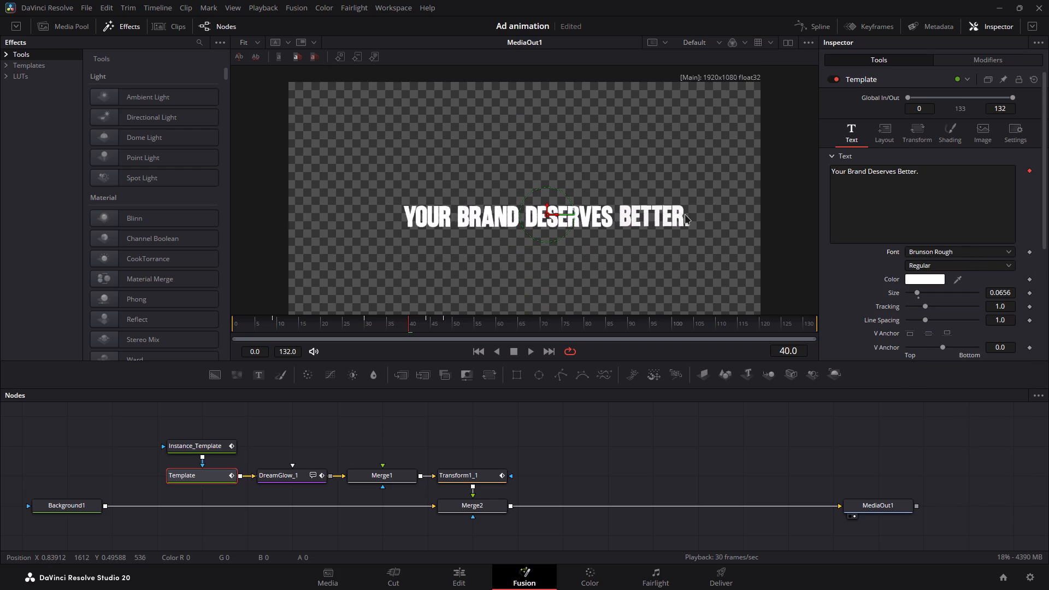
ctrl+scroll(685, 240, up, 6)
ctrl+shift+drag(708, 145, 691, 248)
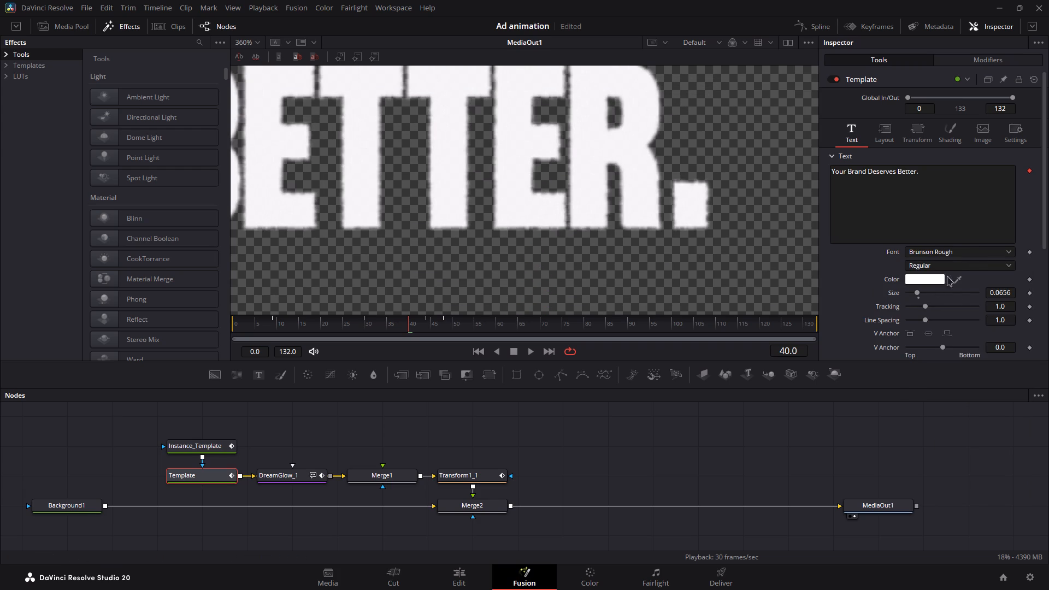
click(959, 249)
key(Up)
key(Down)
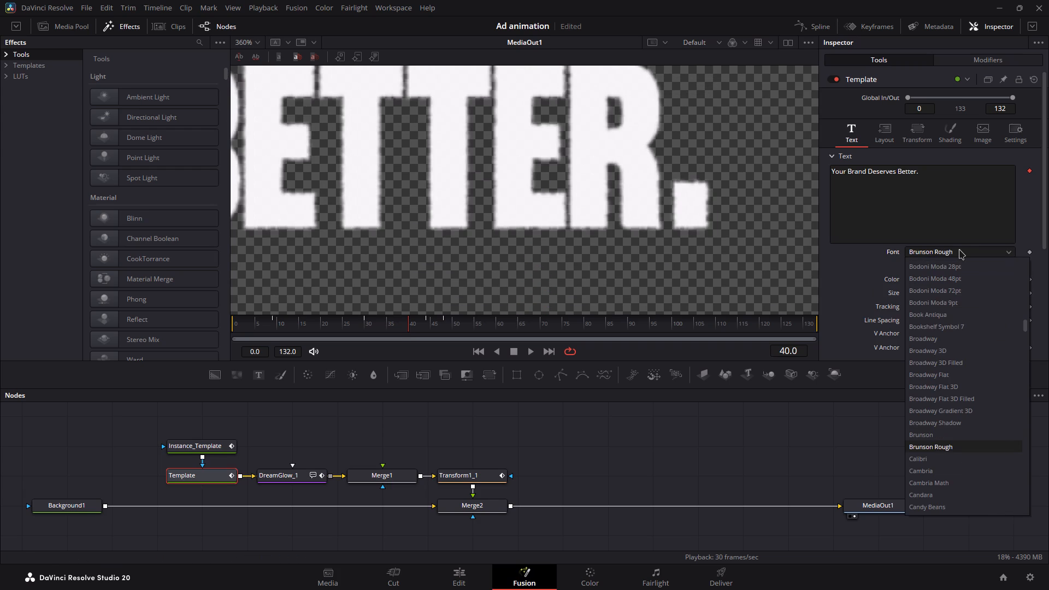
key(Return)
click(703, 233)
key(ctrl+f)
Play the title animation from the first frame to check it in the new font.
key(space)
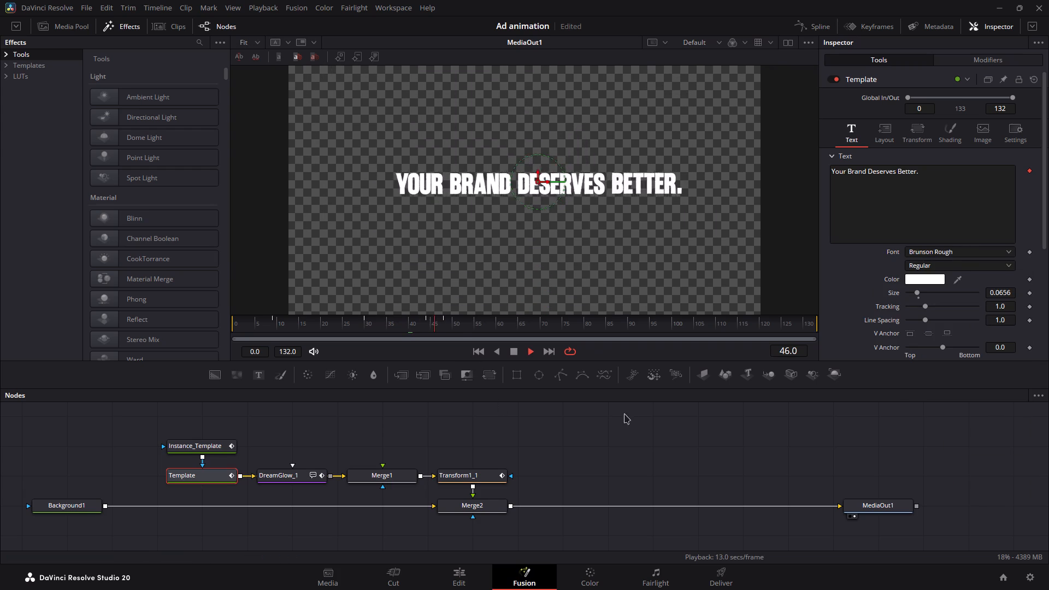
key(space)
drag(406, 331, 178, 335)
key(space)
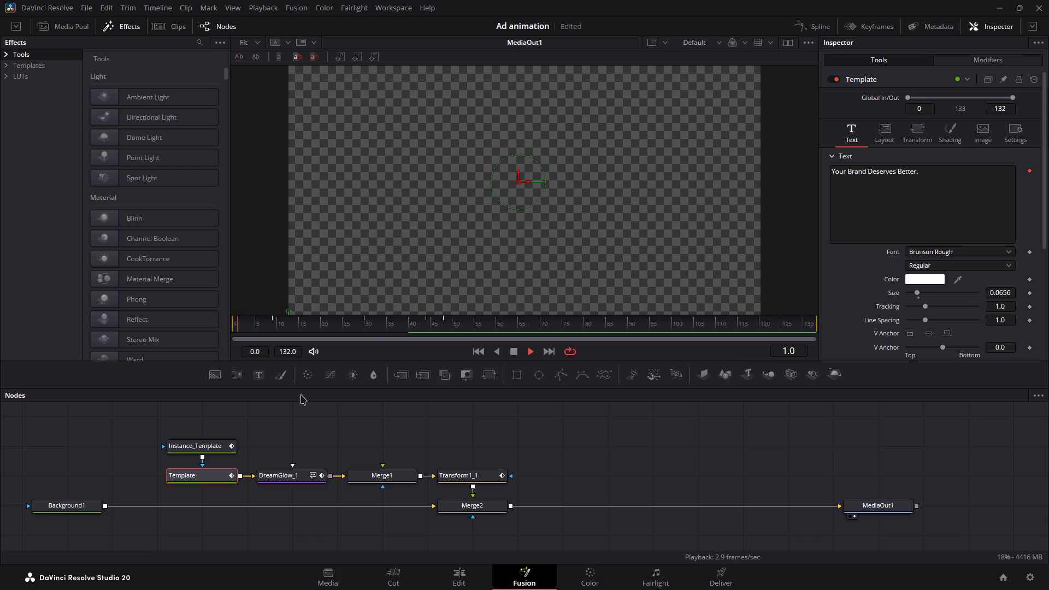
click(474, 479)
key(space)
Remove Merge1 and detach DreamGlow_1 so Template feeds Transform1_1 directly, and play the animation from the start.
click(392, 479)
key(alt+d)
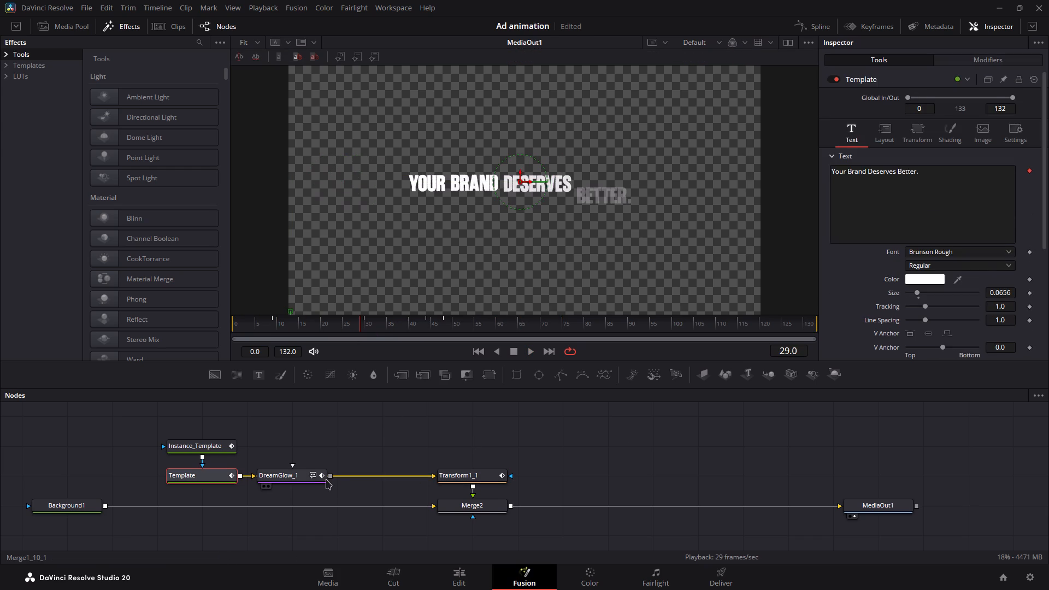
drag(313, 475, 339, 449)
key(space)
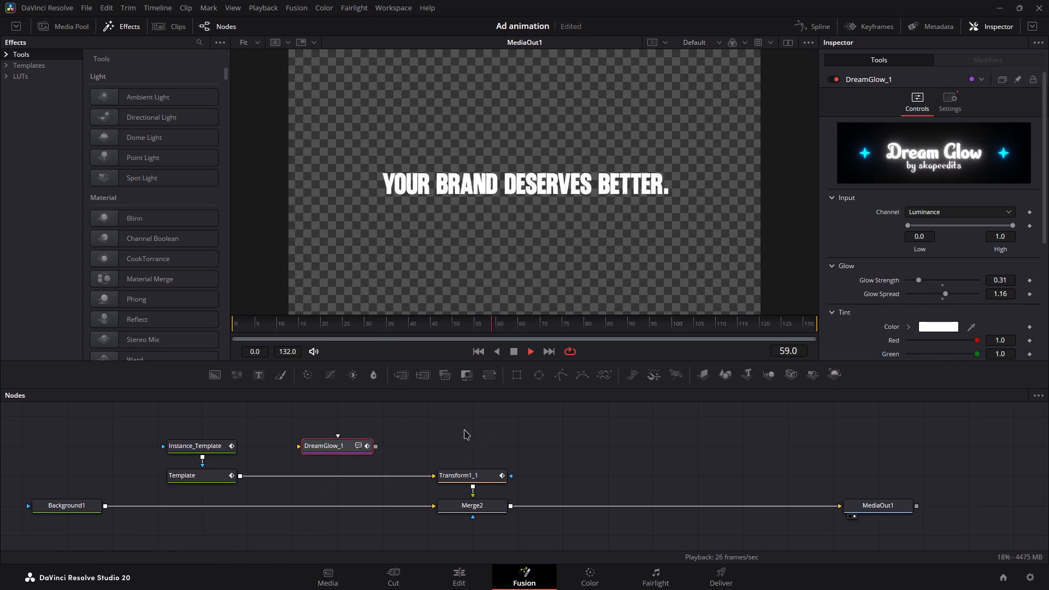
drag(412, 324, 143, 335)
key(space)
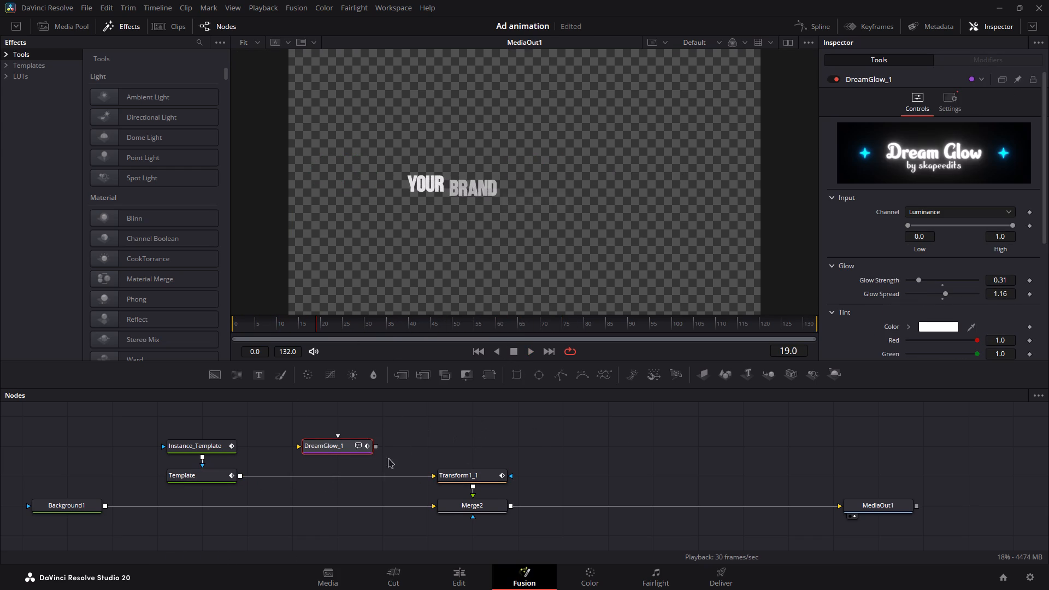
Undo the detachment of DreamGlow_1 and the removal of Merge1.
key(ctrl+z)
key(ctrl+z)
Open the Spline editor with Merge1 selected and limit its curve list to the selected node only.
click(385, 473)
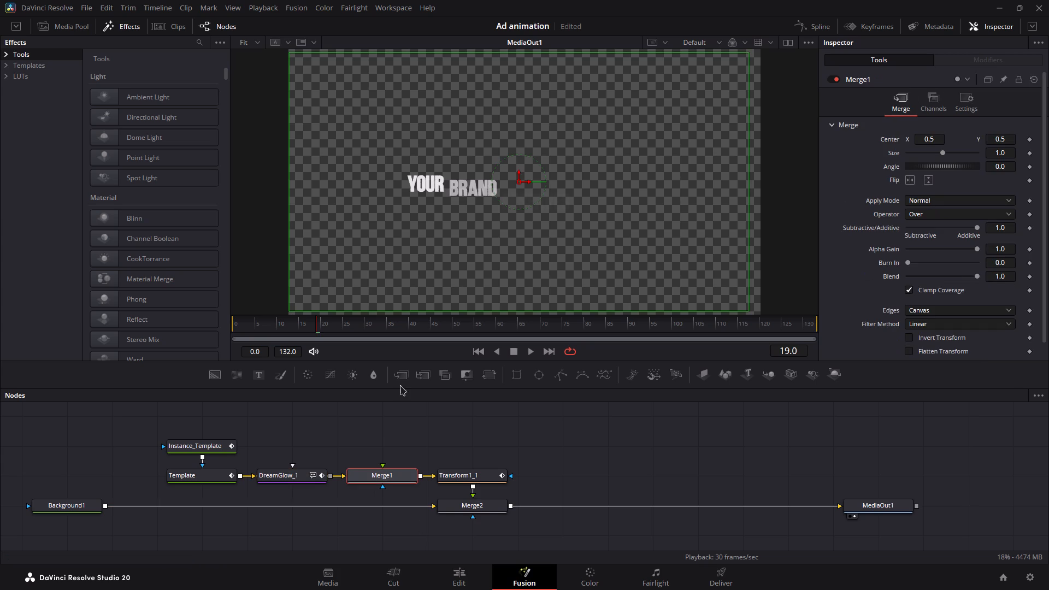
key(alt+s)
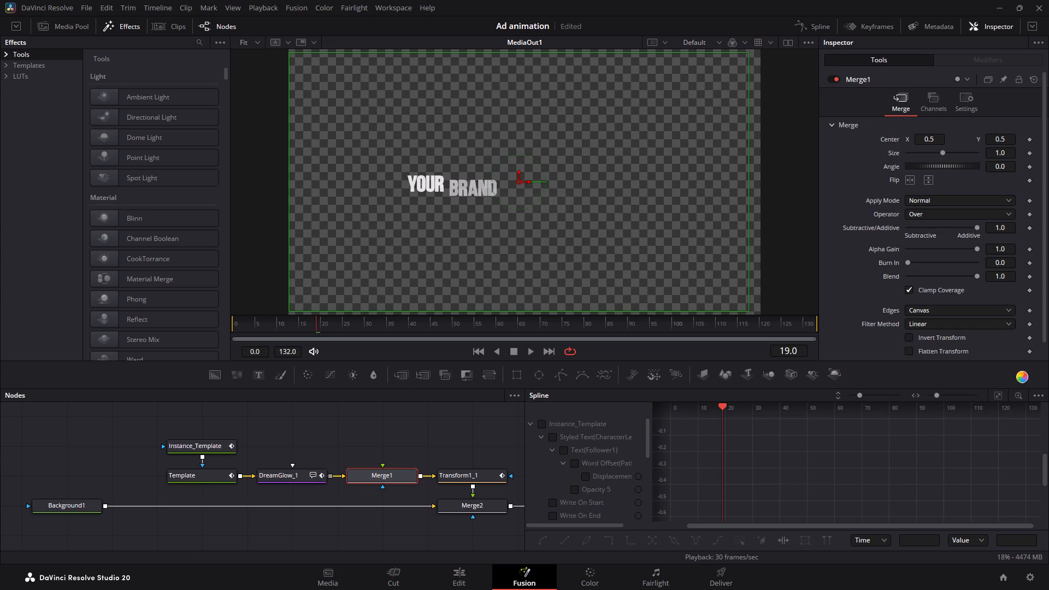
click(1045, 398)
click(1043, 394)
click(1011, 412)
Play the title animation from frame 19 to check the word-by-word reveal.
key(space)
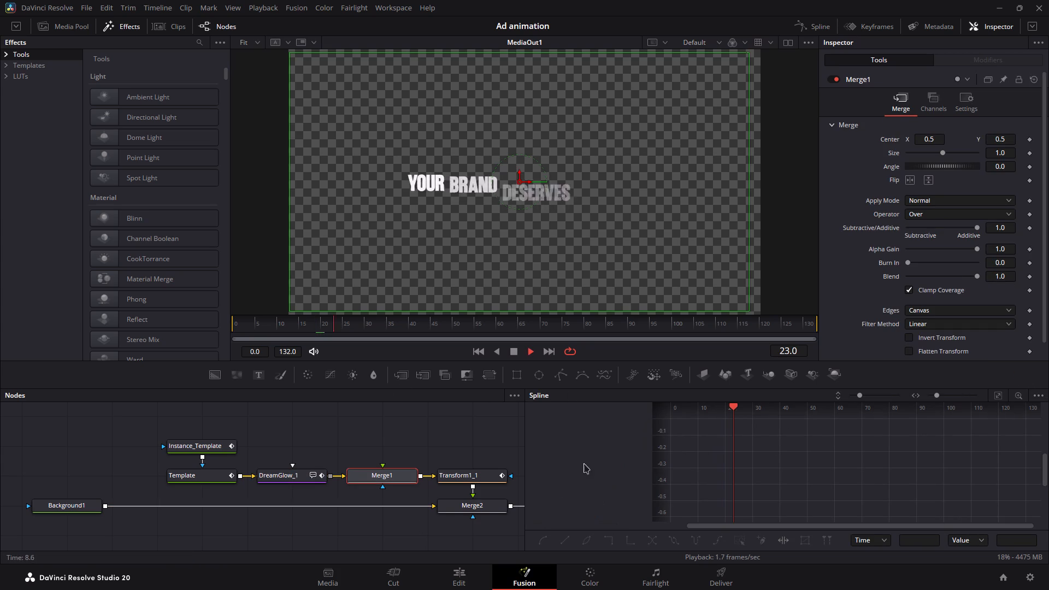
key(space)
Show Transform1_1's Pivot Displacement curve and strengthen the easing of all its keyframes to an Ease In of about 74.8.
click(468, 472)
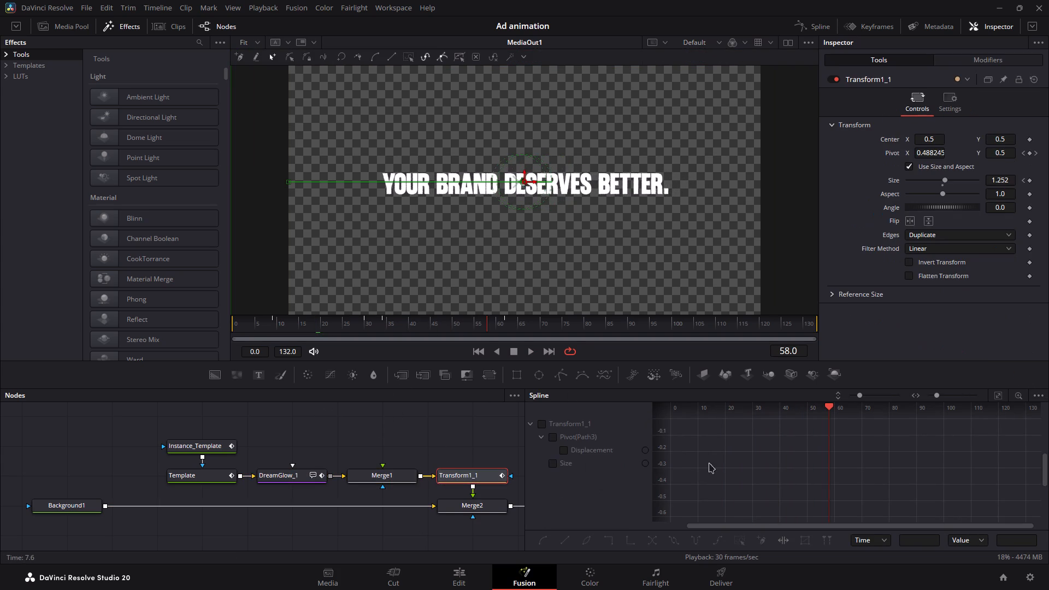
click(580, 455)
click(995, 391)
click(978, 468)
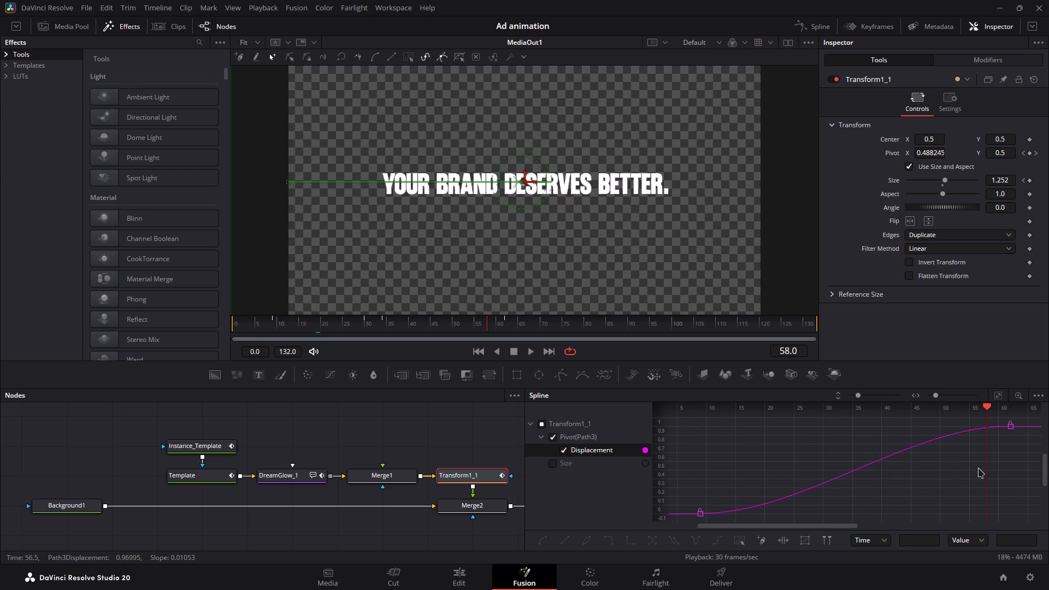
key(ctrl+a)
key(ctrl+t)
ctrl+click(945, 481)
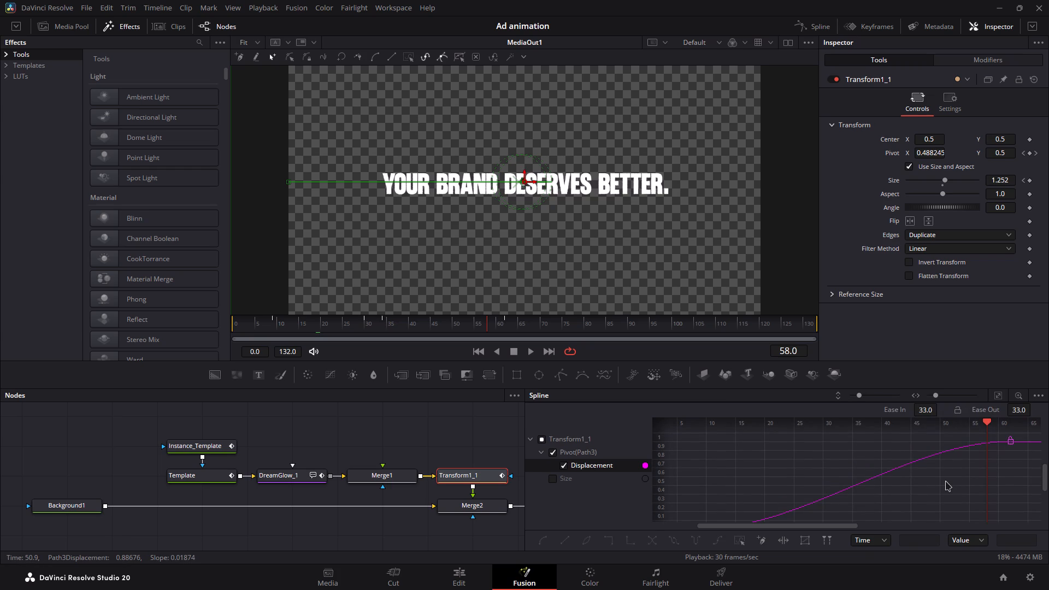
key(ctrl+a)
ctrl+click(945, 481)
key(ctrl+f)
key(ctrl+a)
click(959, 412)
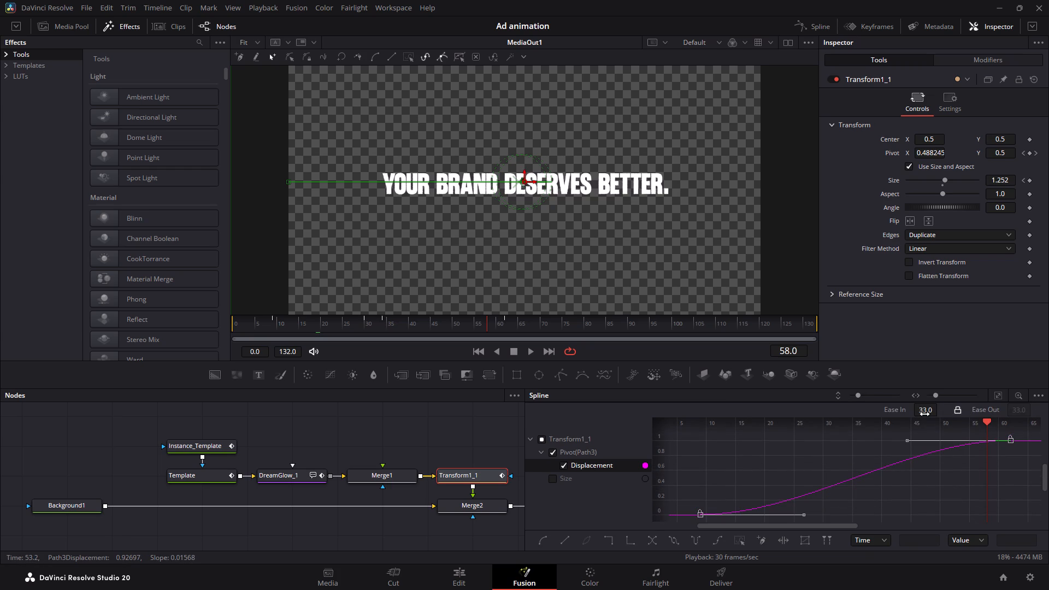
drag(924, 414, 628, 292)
Play the animation from near the start and scrub around frames 31 to 35 to check the pivot movement.
drag(484, 329, 241, 336)
key(space)
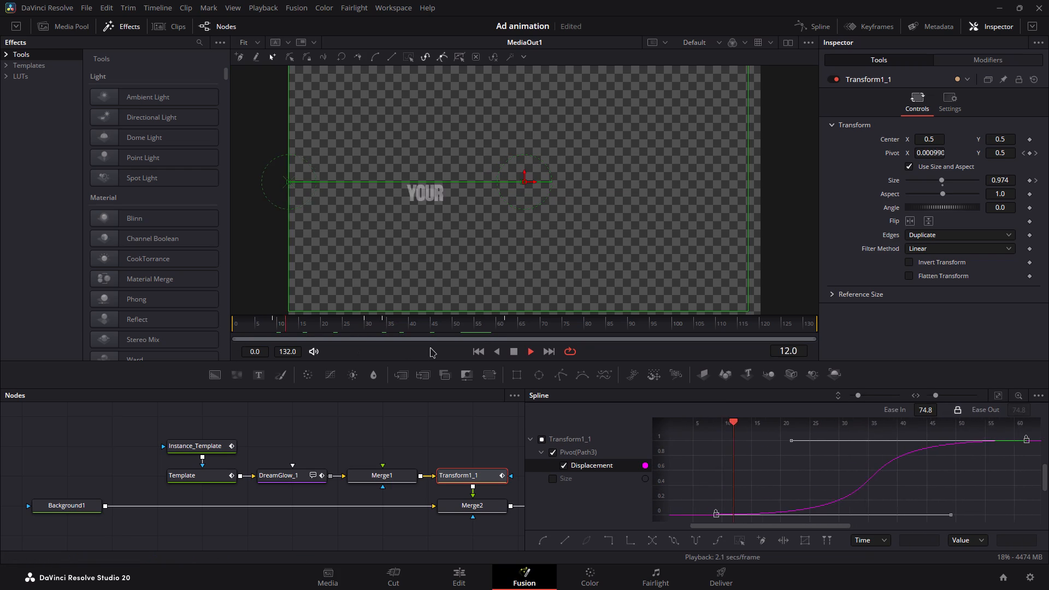
key(space)
drag(391, 324, 369, 327)
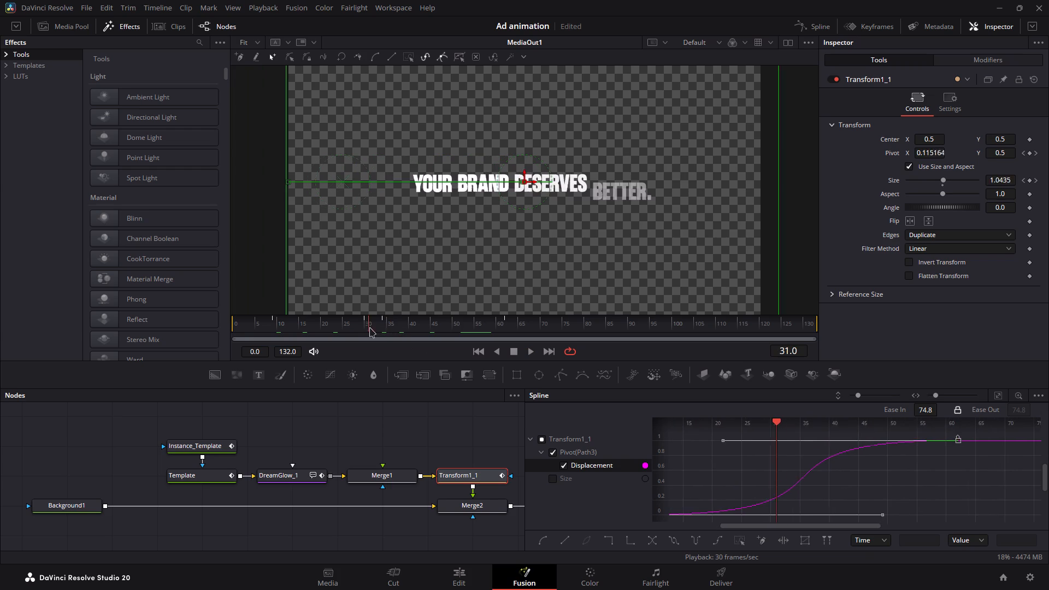
drag(369, 327, 385, 328)
key(space)
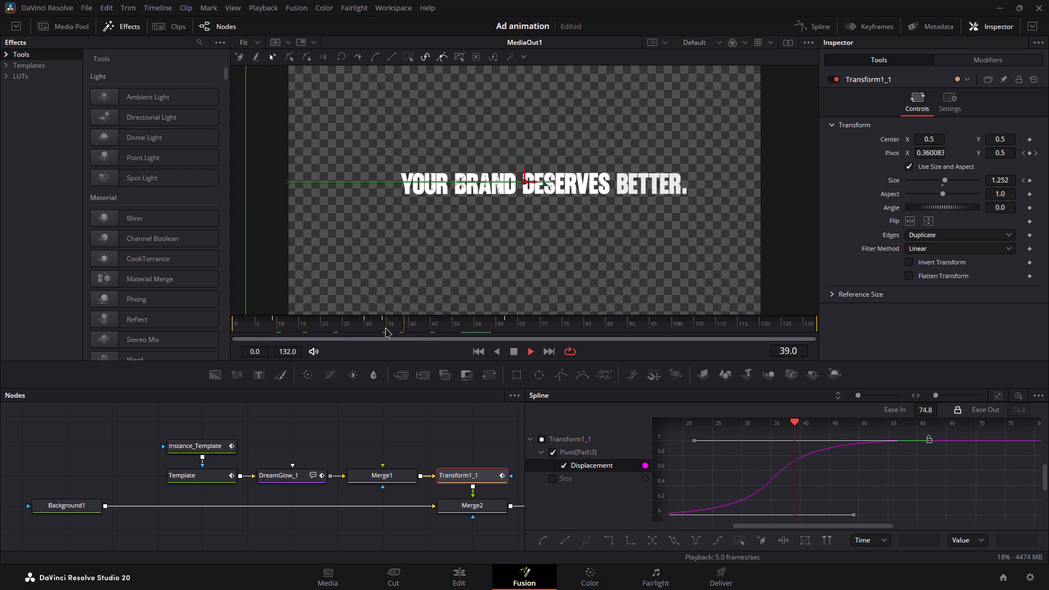
key(space)
key(space)
key(space)
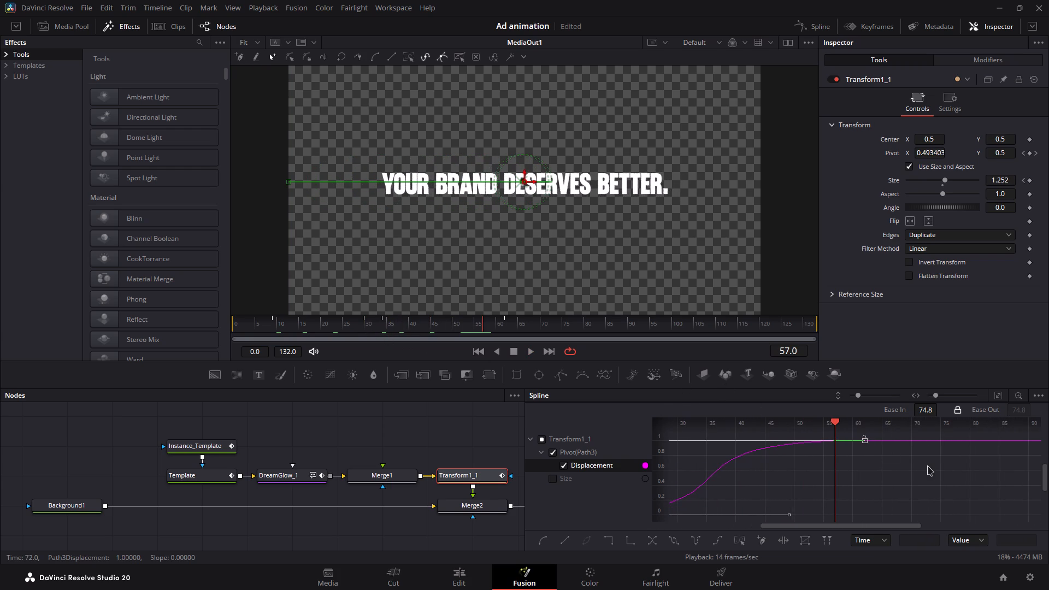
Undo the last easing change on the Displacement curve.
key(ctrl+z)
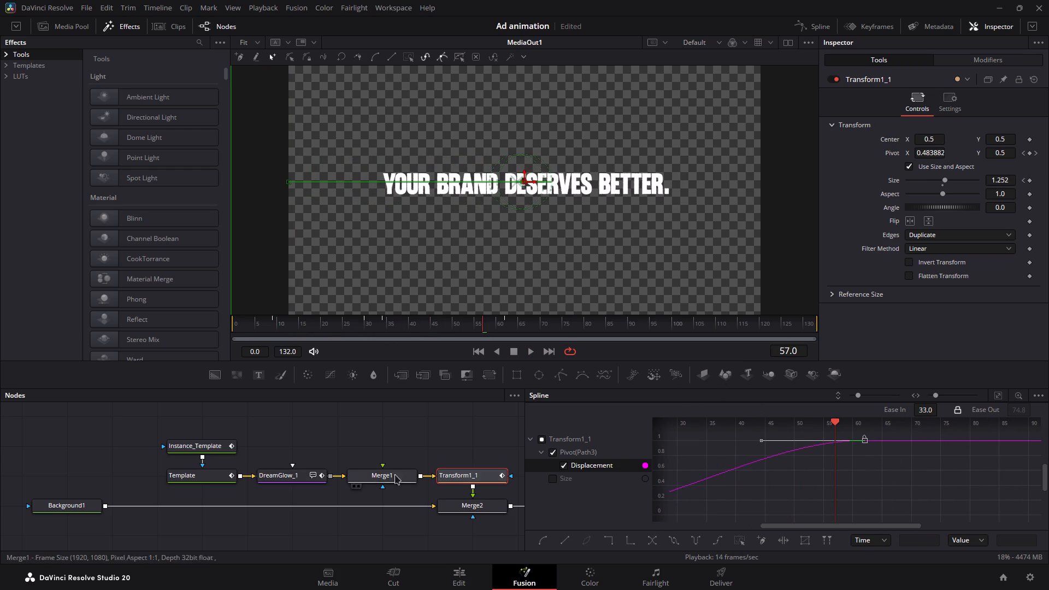
Show only Transform1_1's Size curve in the Spline editor and smooth all of its keyframes.
click(550, 482)
click(563, 467)
click(563, 467)
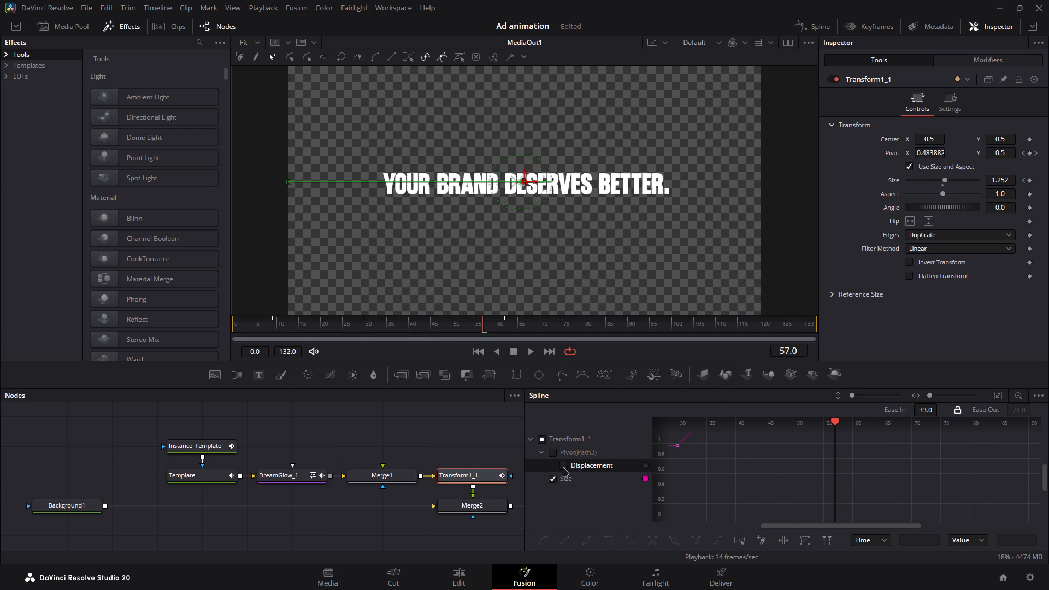
click(998, 396)
click(941, 489)
key(ctrl+a)
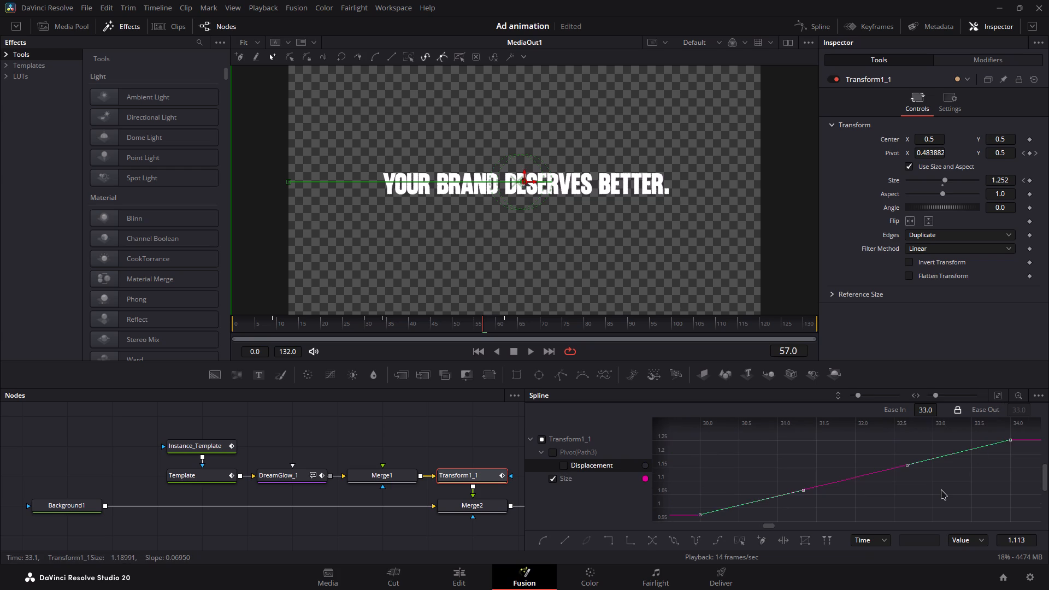
key(s)
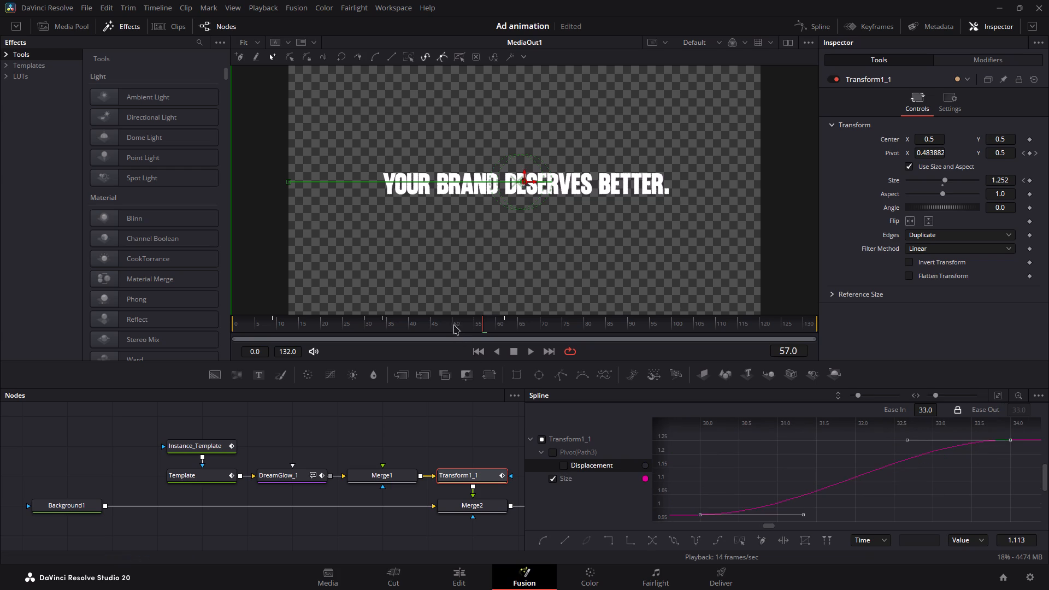
Play and scrub the title through about frames 27 to 33 to check the smoothed size change.
drag(447, 319, 354, 328)
key(space)
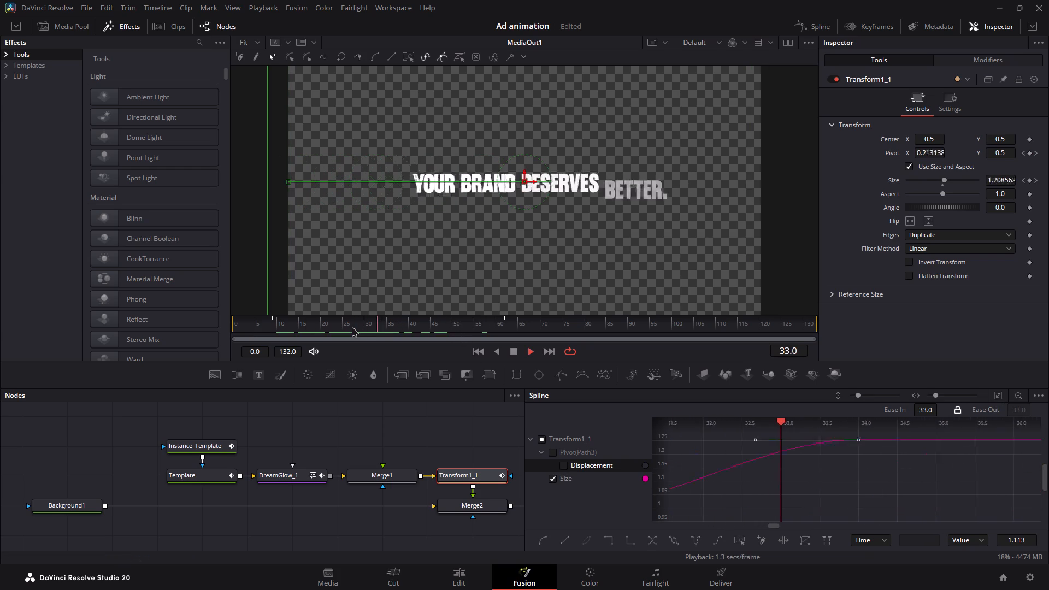
key(space)
drag(390, 317, 374, 323)
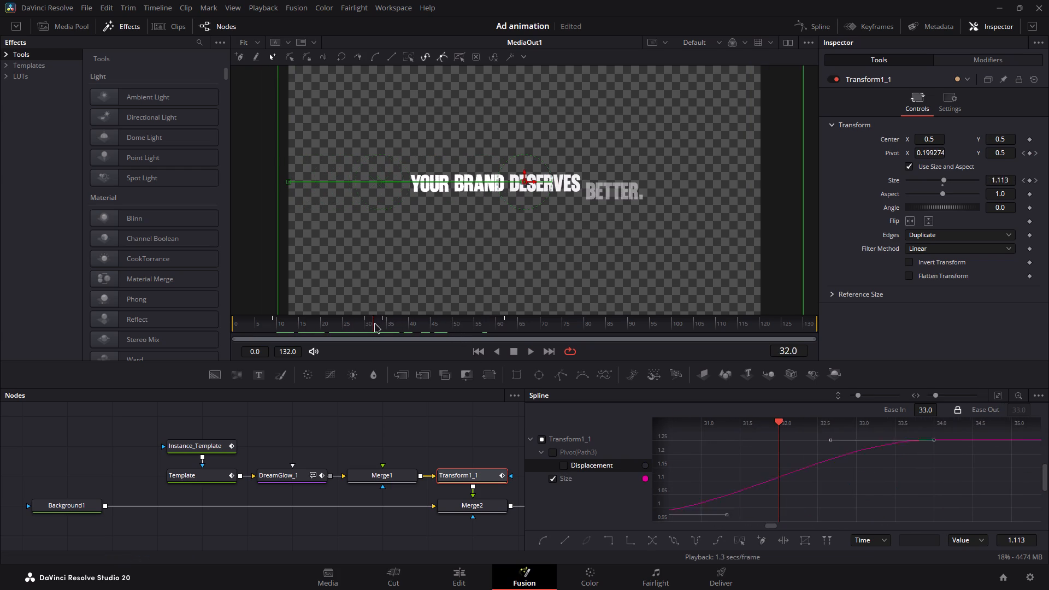
drag(374, 323, 382, 324)
Move the Size curve's end keyframe to frame 37, keeping its value at 1.252.
drag(959, 421, 556, 424)
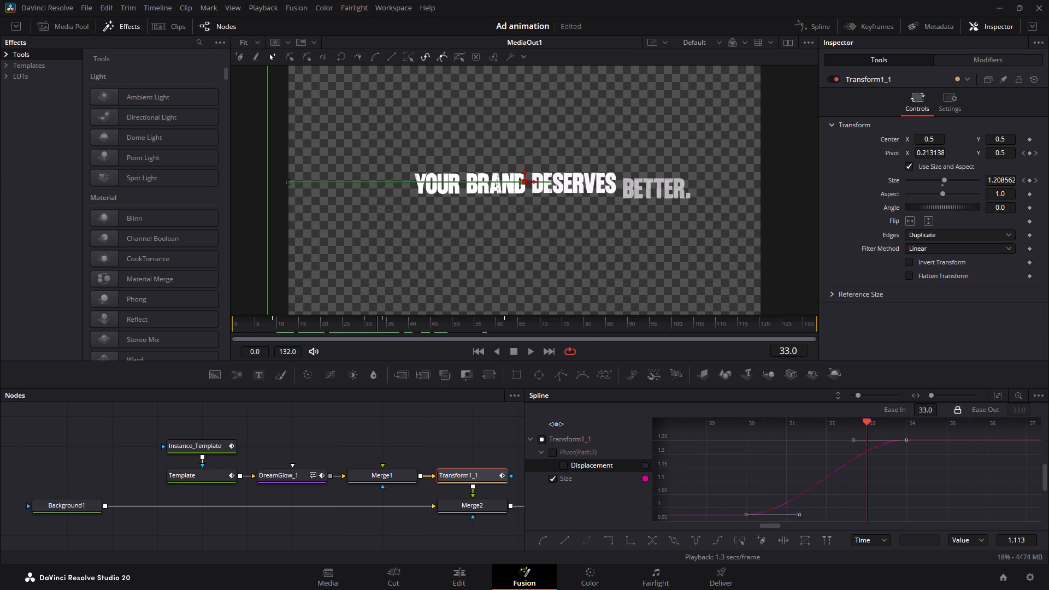
drag(556, 424, 508, 424)
click(935, 449)
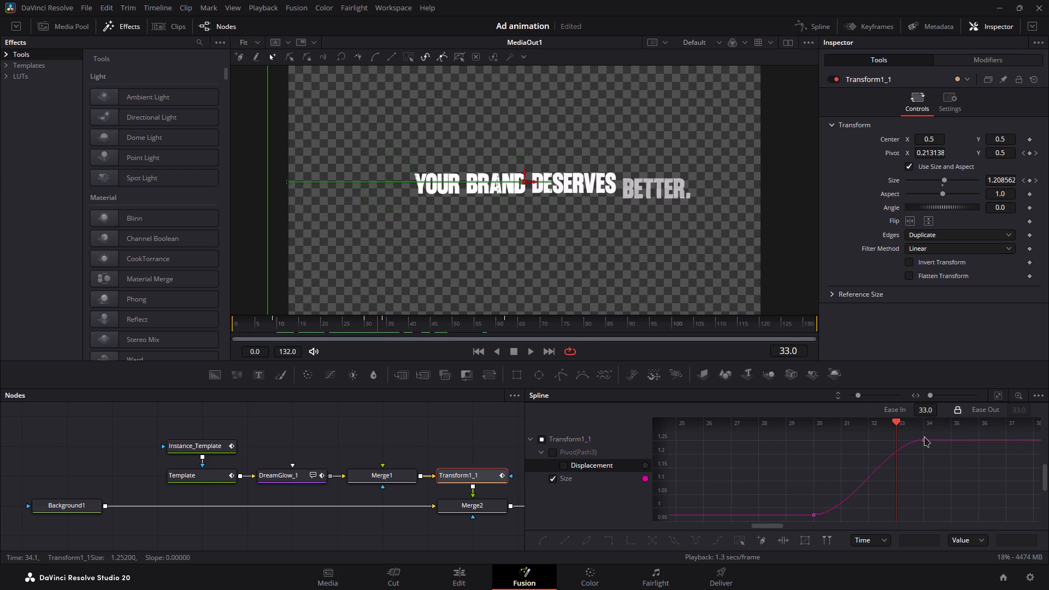
alt+drag(924, 440, 1005, 440)
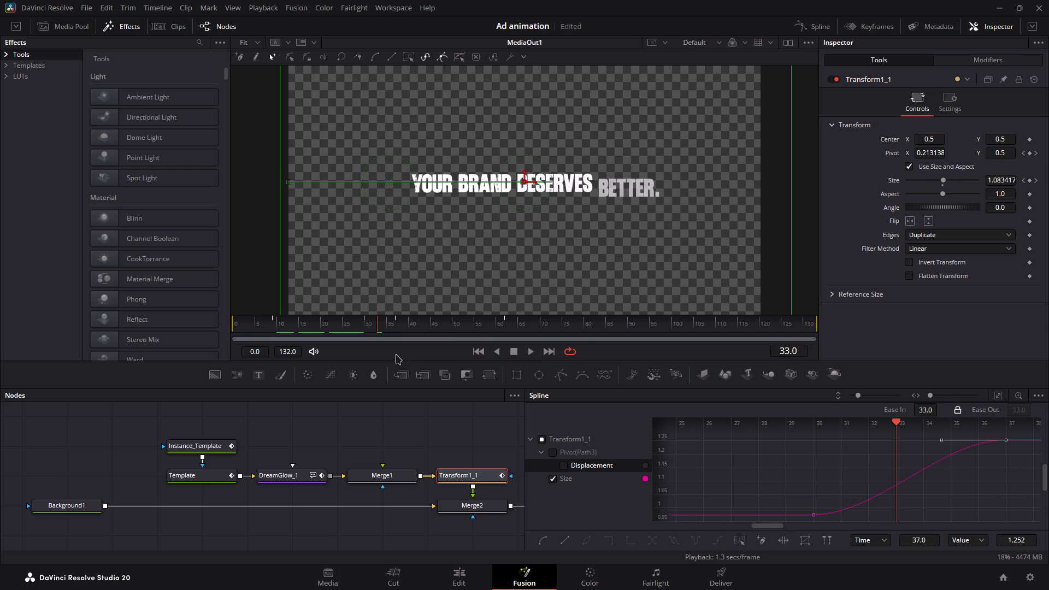
Play the title from about frames 23 to 25 to check the longer size change.
click(344, 323)
key(space)
key(space)
drag(344, 323, 336, 323)
key(space)
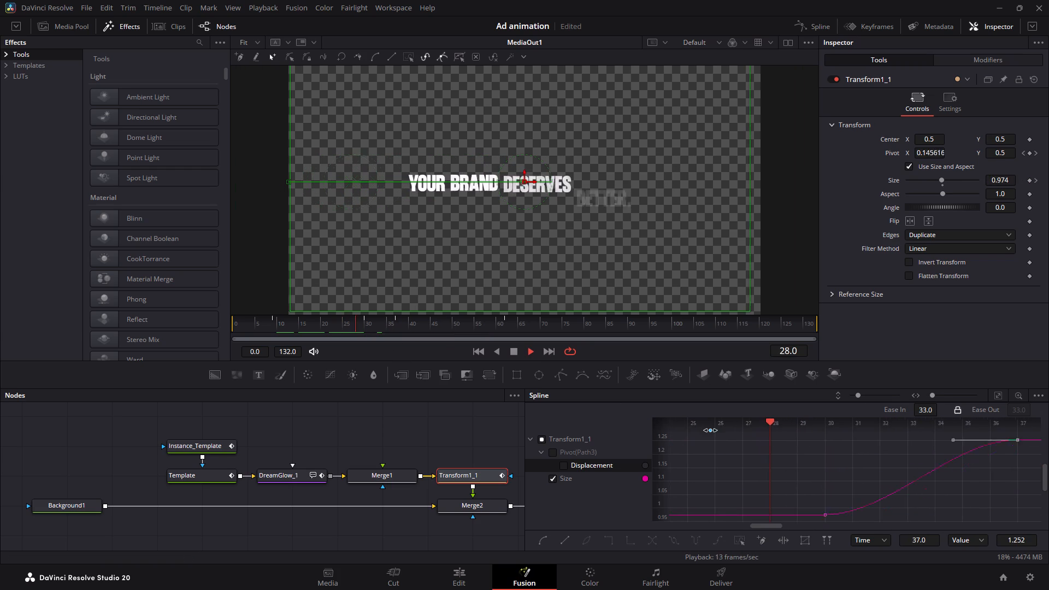
key(space)
Move the Size curve's starting keyframe to frame 26, keeping its value at 0.974.
ctrl+shift+drag(765, 475, 868, 471)
click(827, 482)
key(ctrl+a)
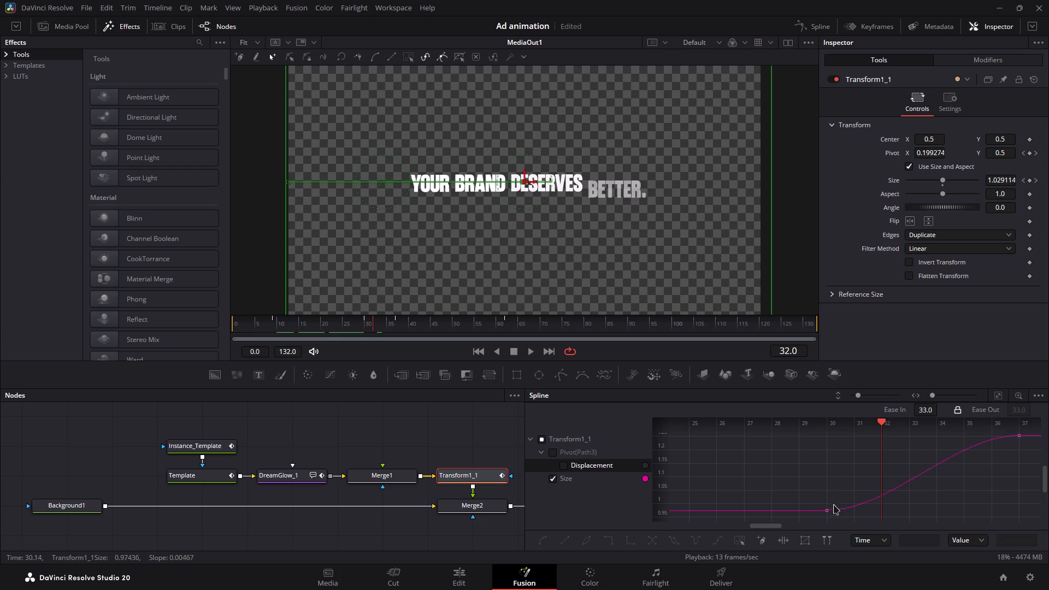
click(829, 495)
alt+drag(829, 512, 816, 512)
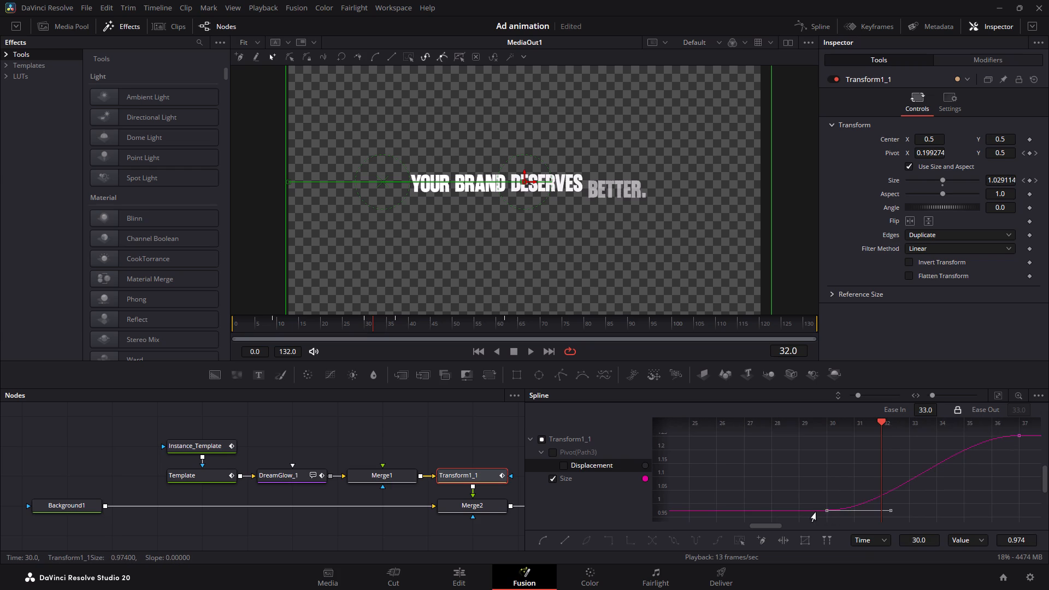
alt+drag(816, 512, 717, 512)
Play the title animation from near the start to check the retimed size change.
drag(333, 323, 320, 323)
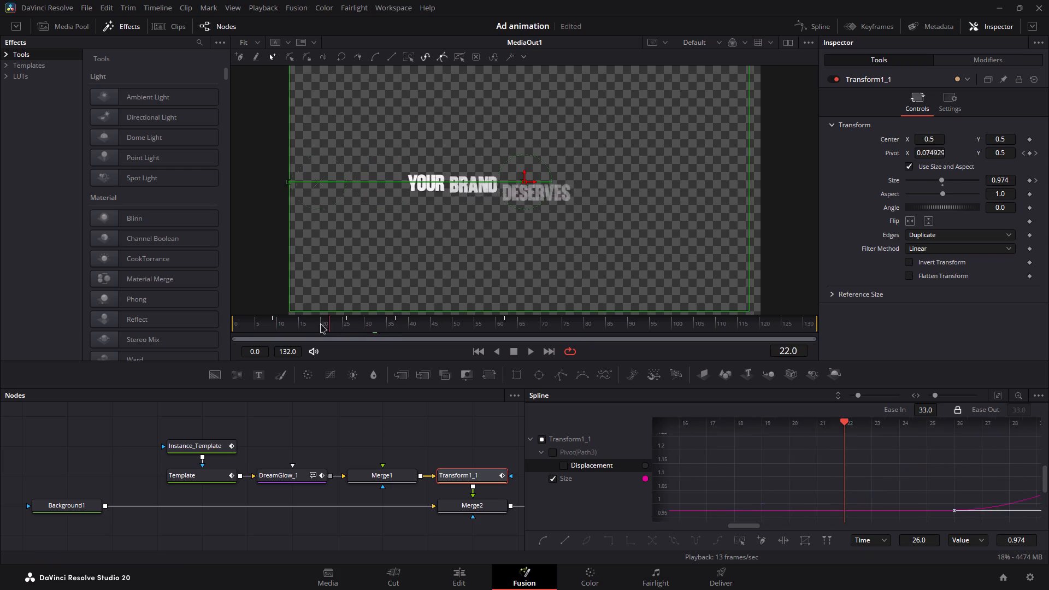
drag(320, 323, 252, 323)
key(space)
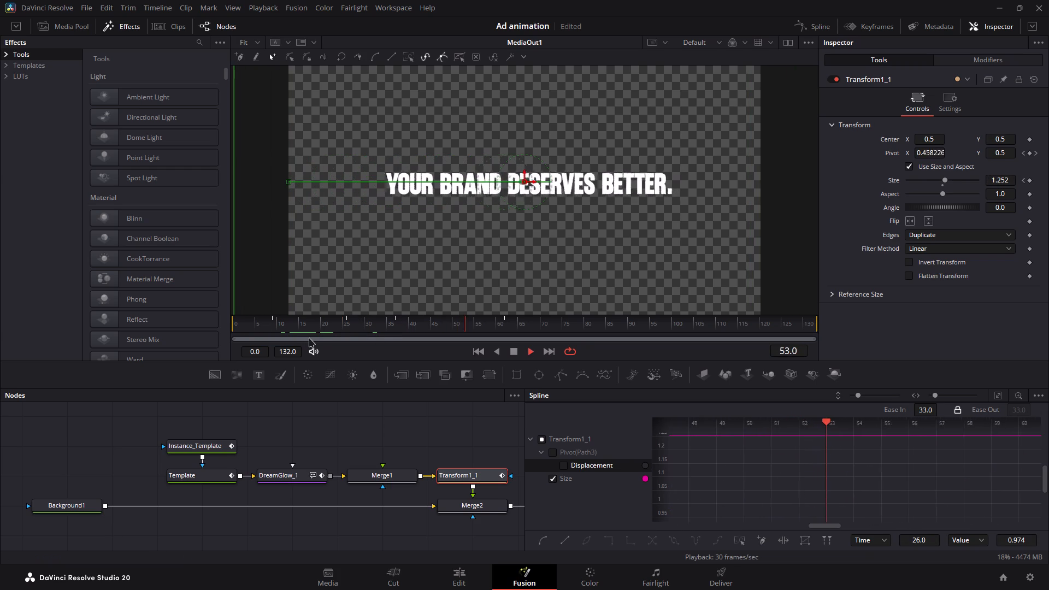
key(space)
Reshape the Size curve, pulling the start handle steeply up to about frame 28 and the end handle down to about frame 35.
click(995, 398)
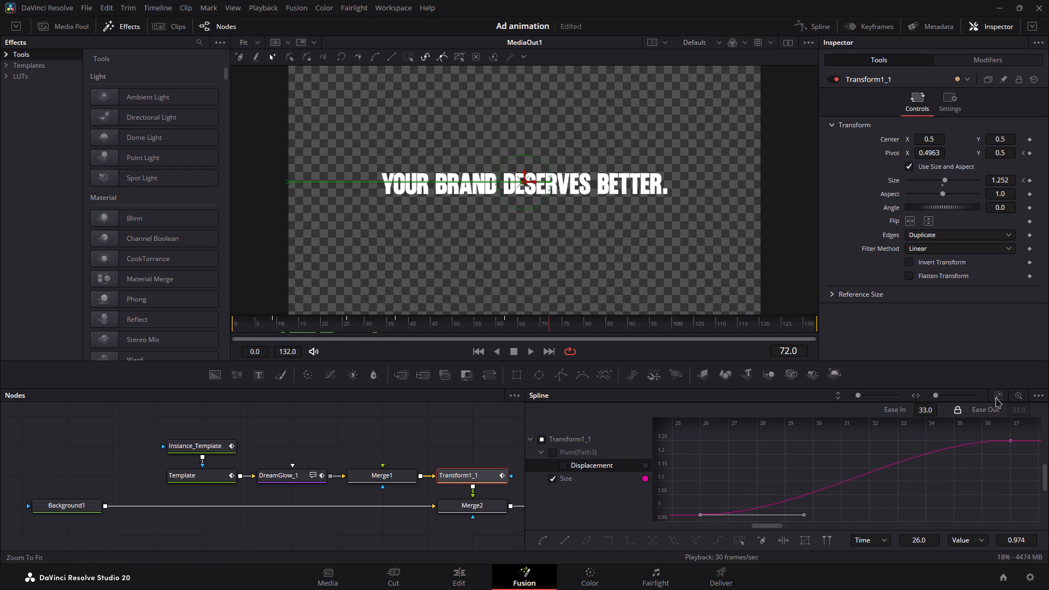
click(954, 470)
key(ctrl+a)
drag(803, 514, 795, 457)
drag(904, 439, 939, 503)
key(ctrl+a)
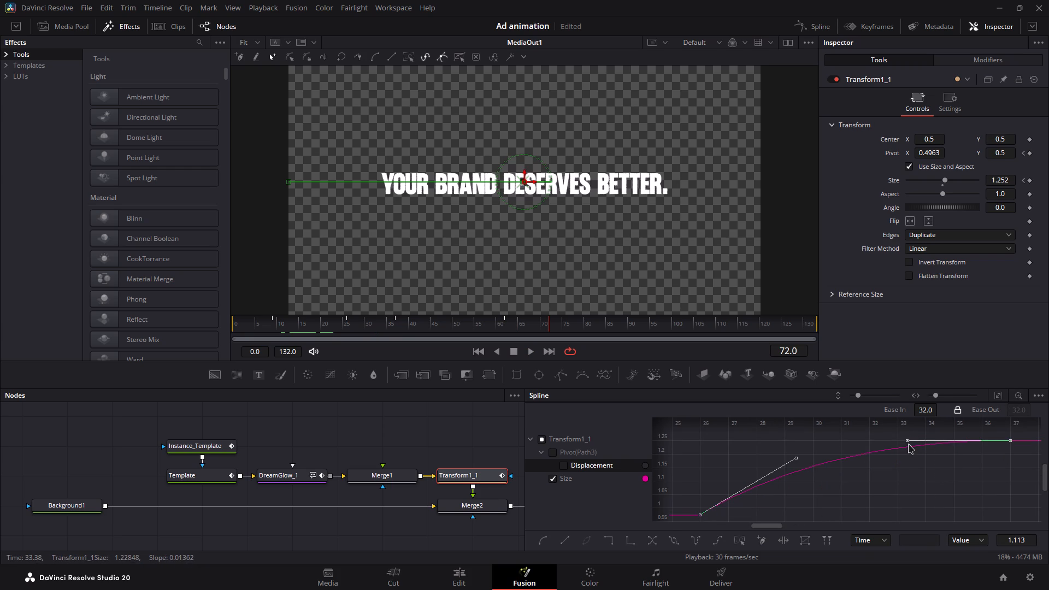
drag(907, 441, 953, 515)
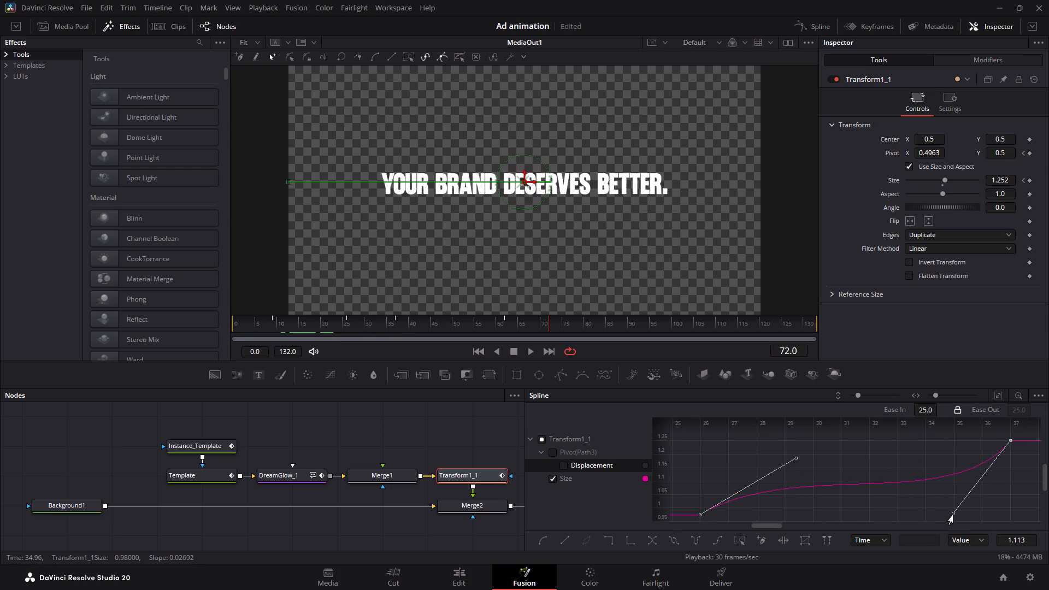
drag(953, 515, 950, 511)
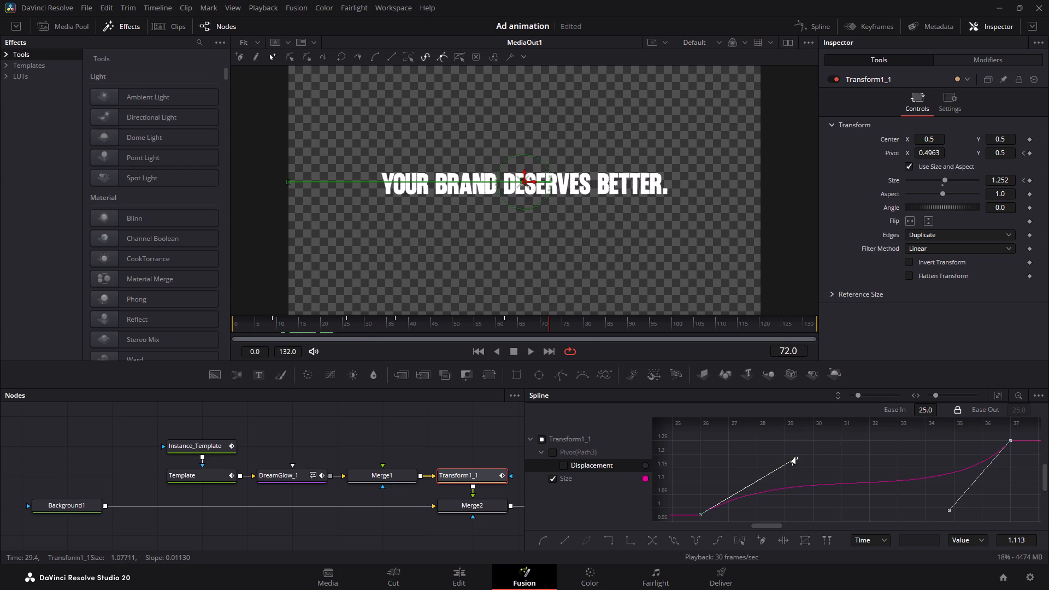
drag(795, 457, 763, 436)
Play the title from about frame 27 and again from the first frame to check the reshaped size easing.
click(355, 326)
key(space)
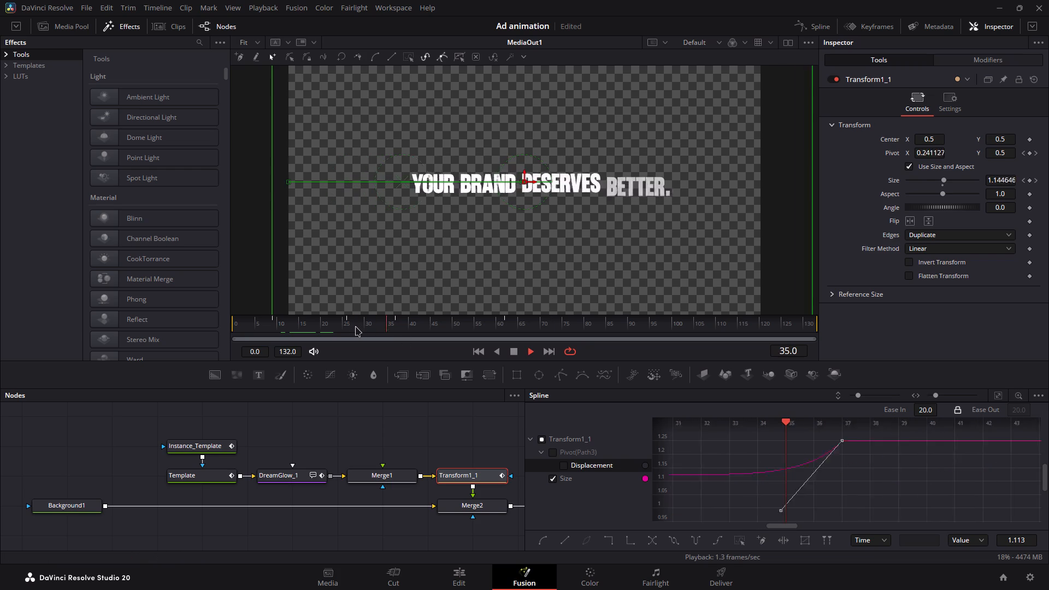
key(space)
drag(353, 326, 173, 326)
key(space)
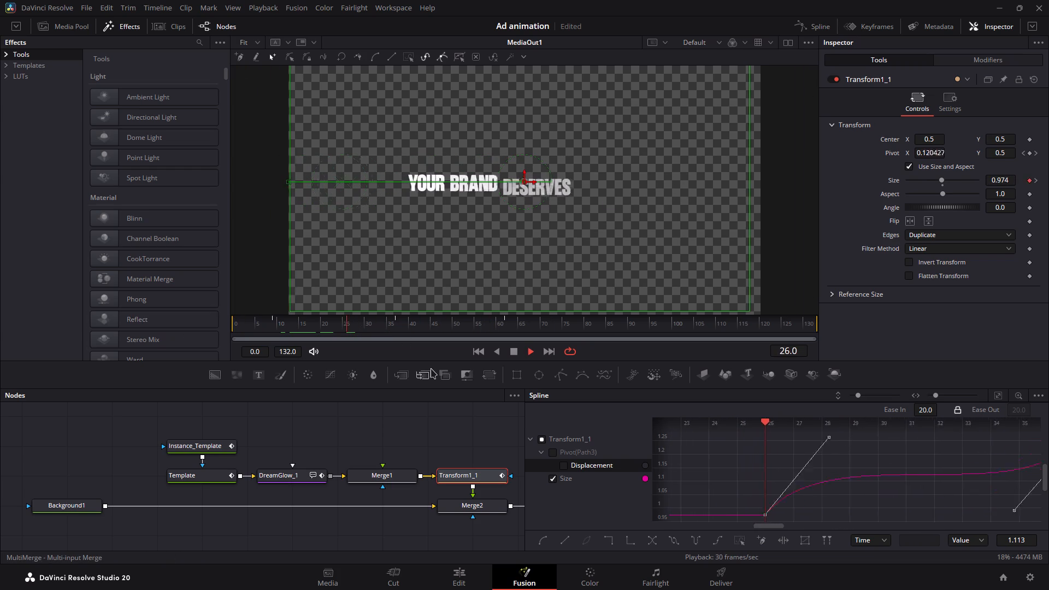
key(space)
Switch away from DaVinci Resolve to another open application window.
key(alt+Tab)
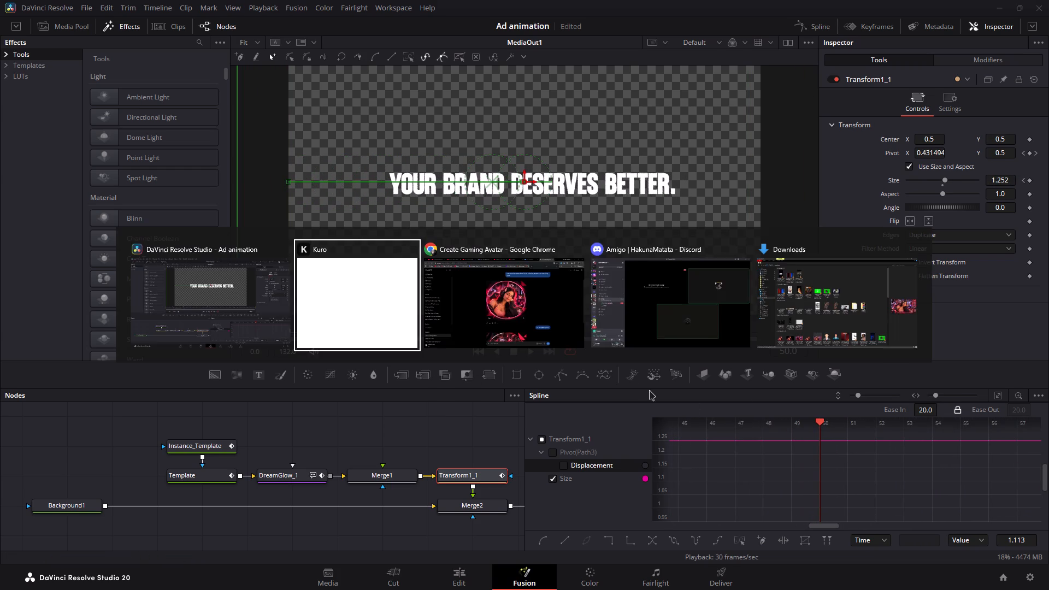
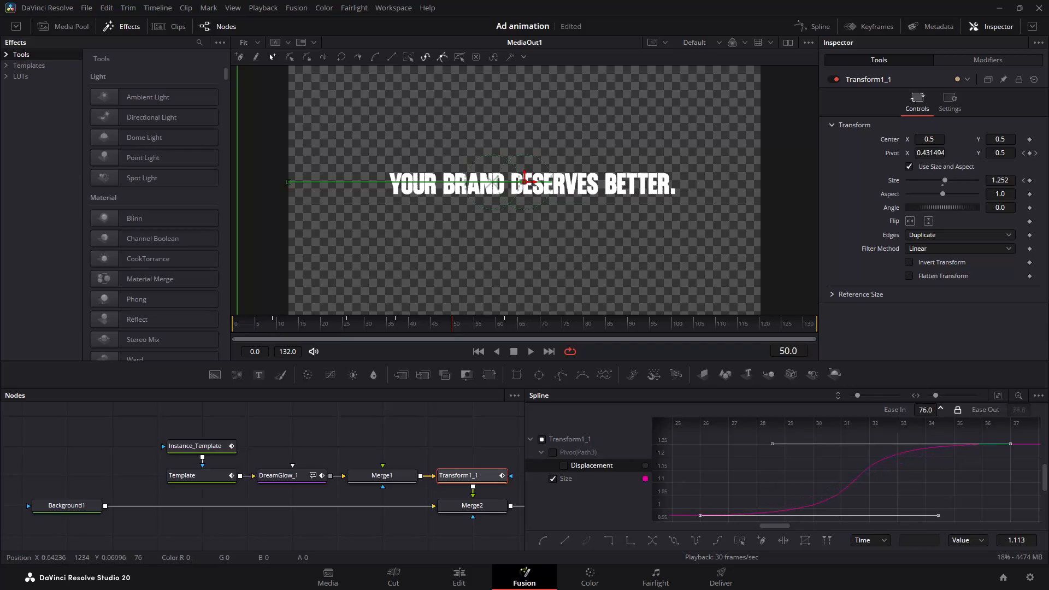
Play the title from about frame 26 and again from about frame 6 to check the Size easing.
click(347, 321)
key(space)
key(space)
click(917, 456)
key(ctrl+a)
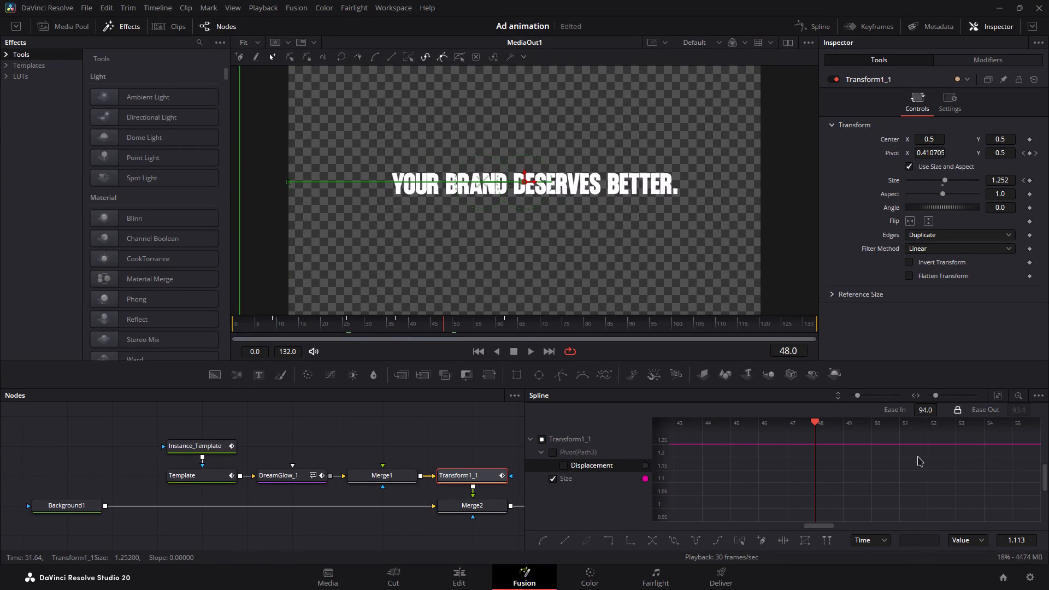
key(s)
click(1004, 394)
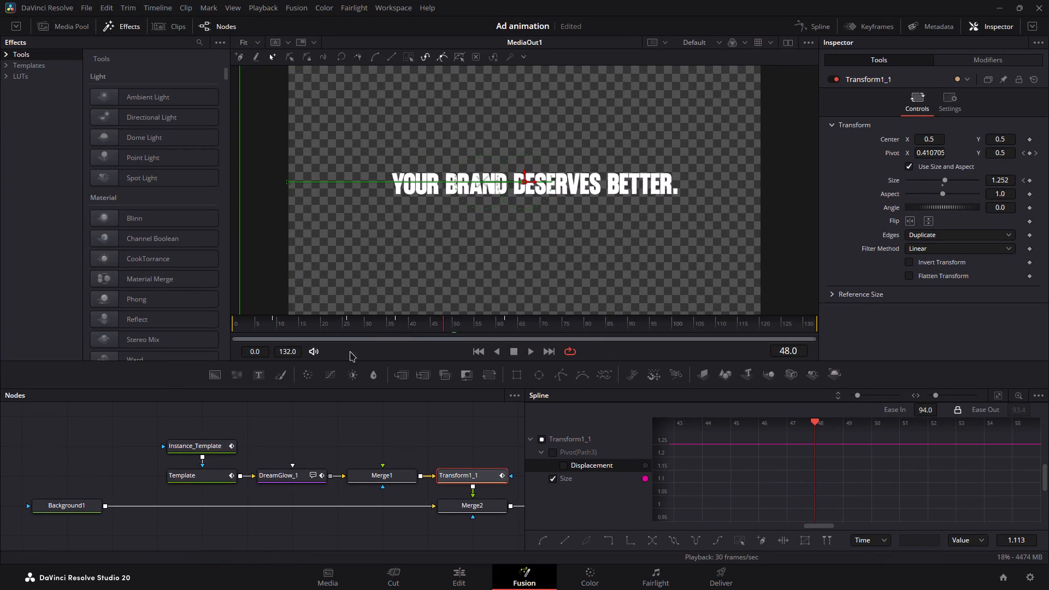
drag(314, 324, 259, 321)
key(space)
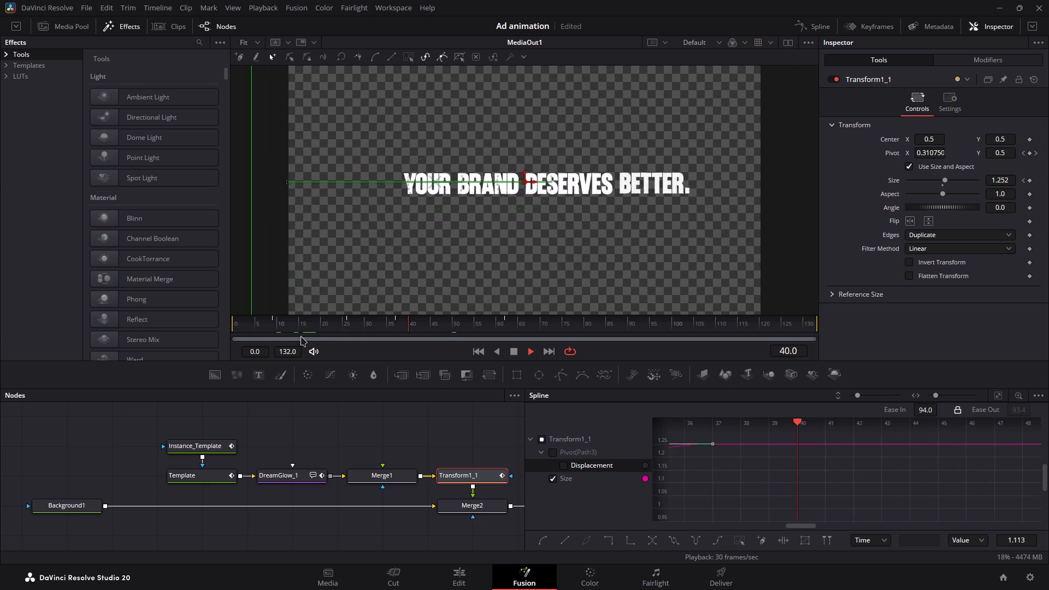
key(space)
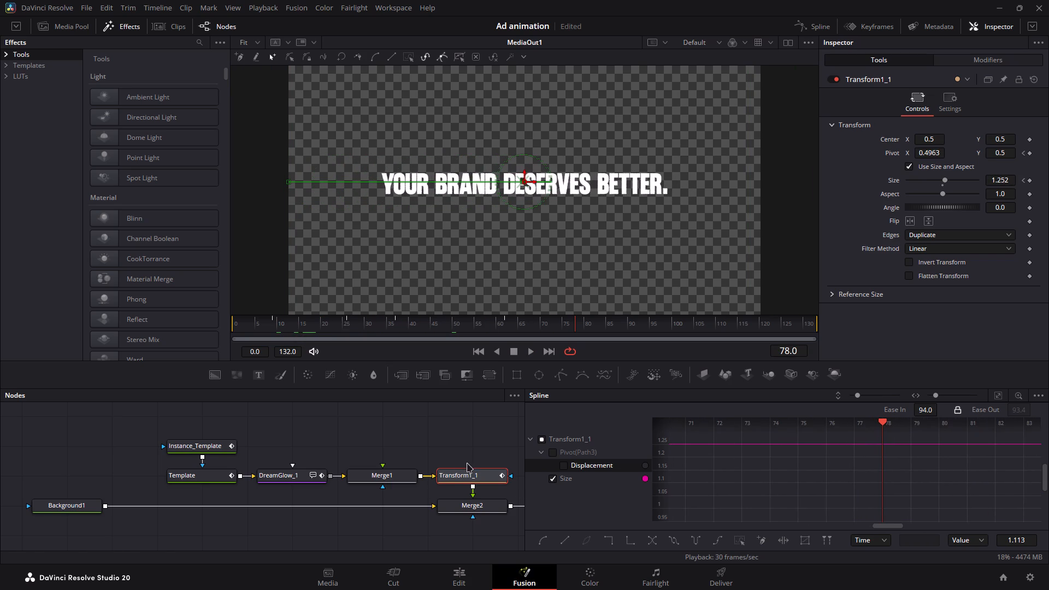
Show Transform1_1's Pivot Displacement curve in place of Size and set the easing of both its keyframes to 46.5.
double_click(553, 477)
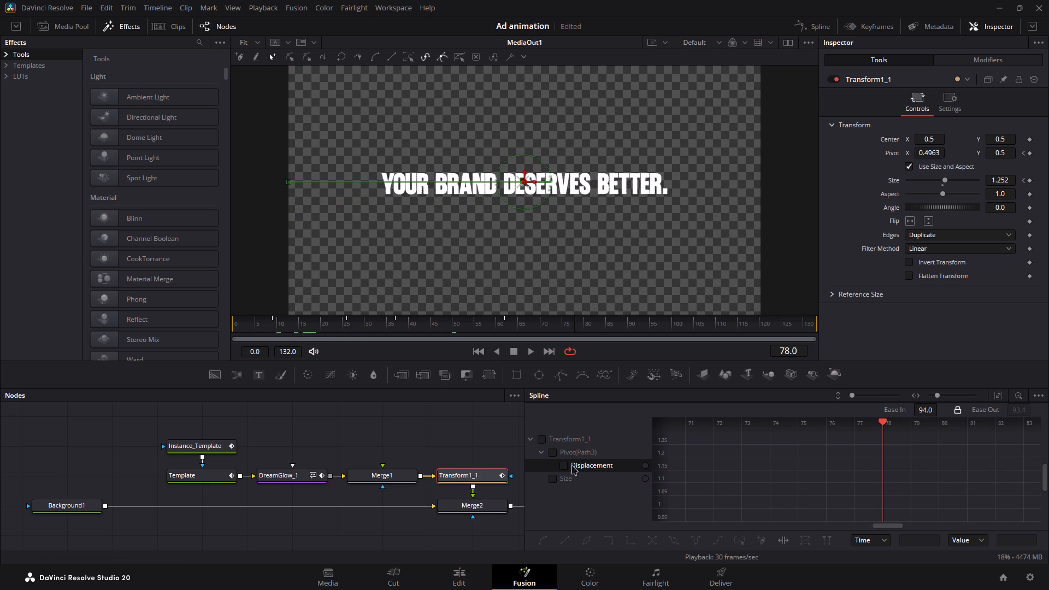
click(572, 462)
click(1000, 393)
click(982, 475)
key(ctrl+a)
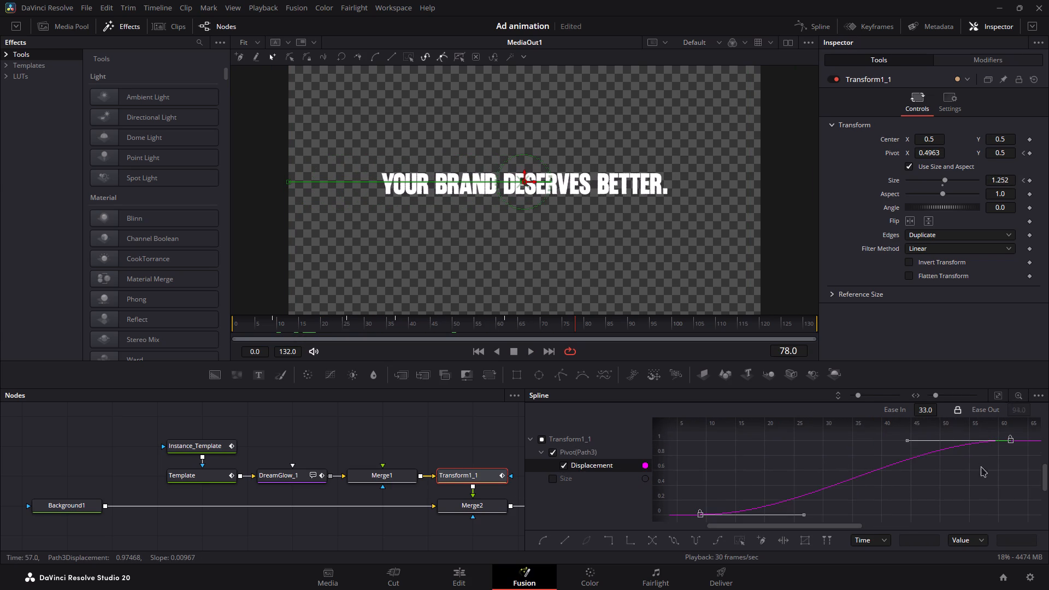
drag(930, 409, 1004, 409)
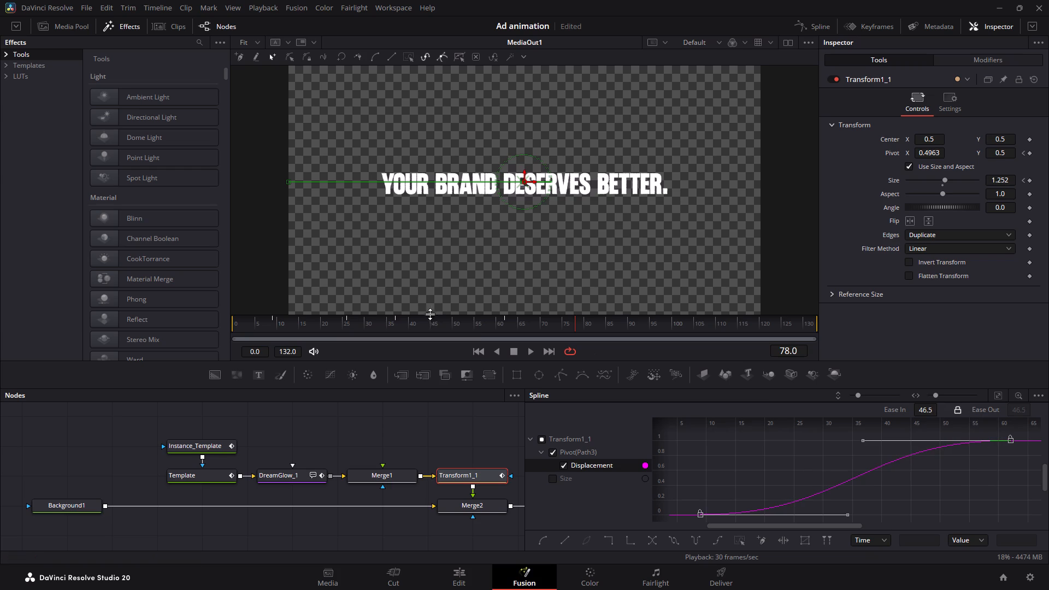
Play the title from about frame 36 to check the eased pivot movement.
click(391, 328)
key(space)
key(space)
Save the project.
key(ctrl+s)
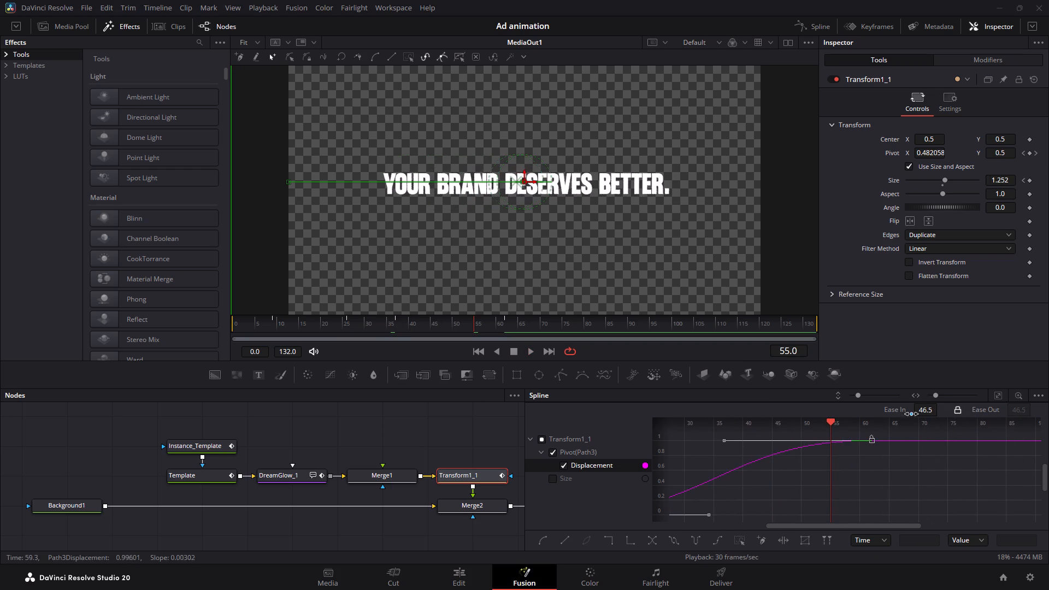
Move the end keyframe of Transform1_1's pivot Displacement curve to frame 80.
drag(988, 425, 555, 424)
ctrl+shift+drag(915, 493, 787, 491)
click(839, 466)
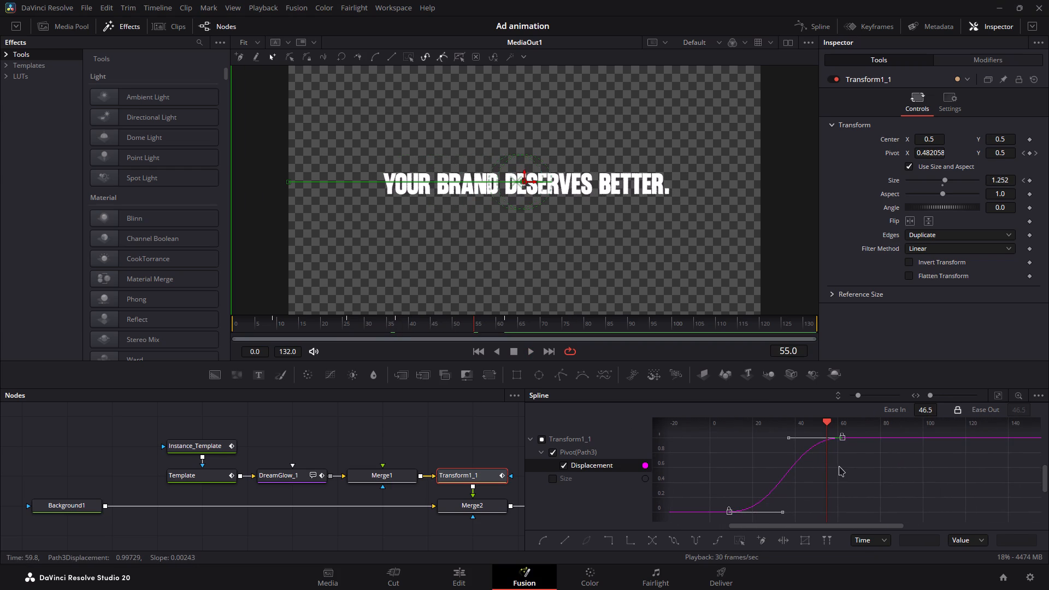
click(846, 467)
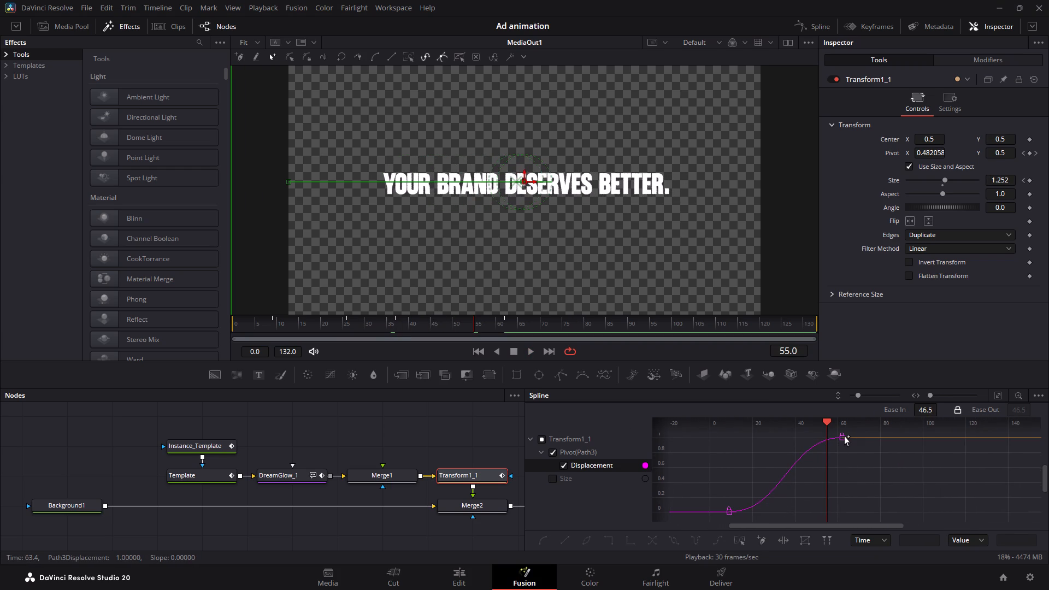
alt+drag(844, 439, 900, 442)
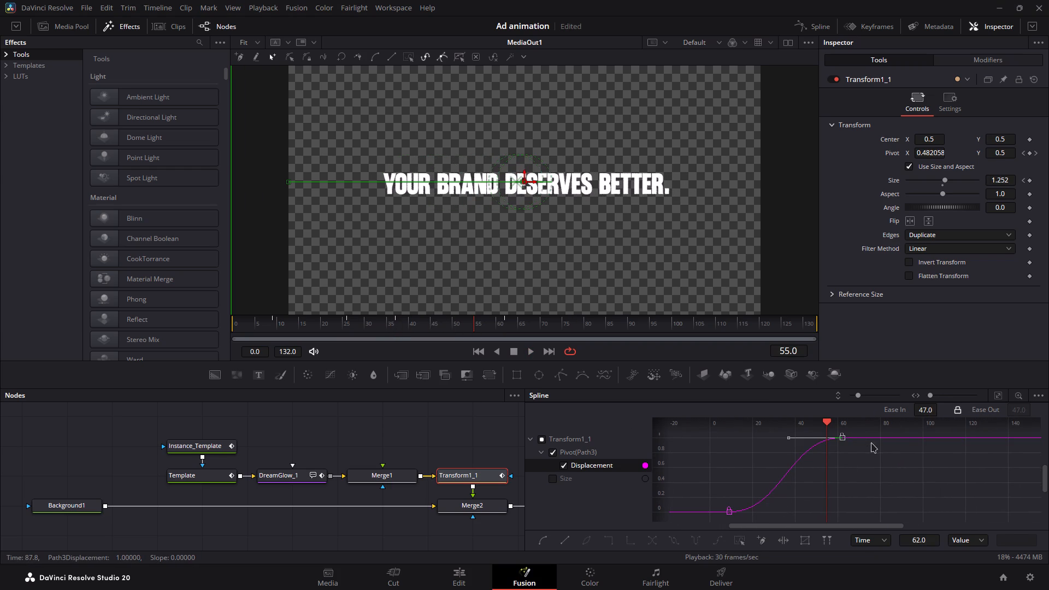
click(851, 444)
alt+drag(842, 438, 870, 438)
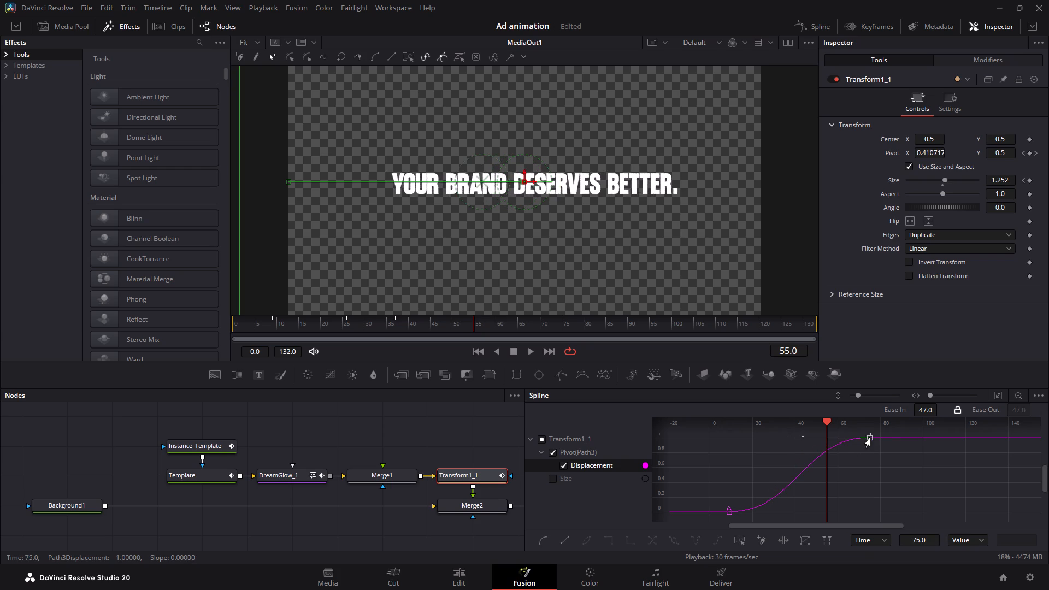
alt+drag(870, 438, 881, 439)
Play the title from about frame 27 to check the lengthened pivot movement.
click(351, 329)
key(space)
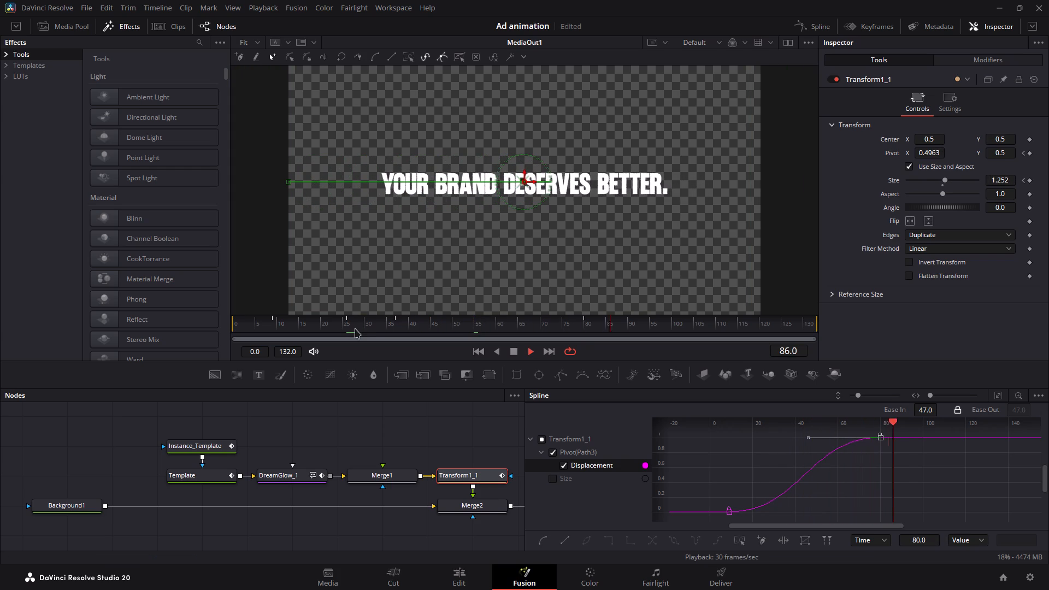
key(space)
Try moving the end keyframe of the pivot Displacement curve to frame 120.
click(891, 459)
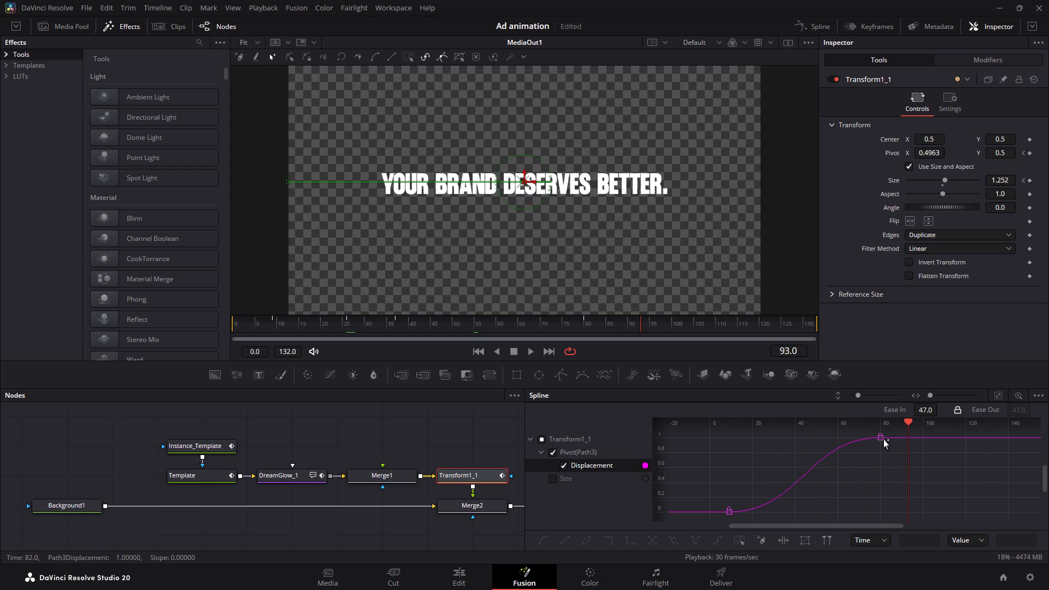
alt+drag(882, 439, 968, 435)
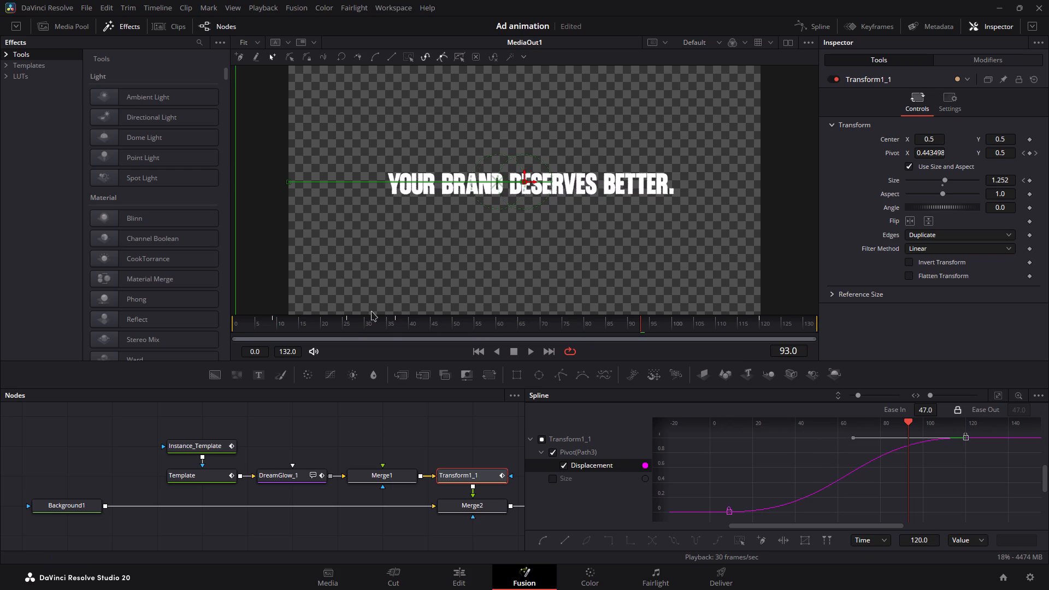
Play the title from about frame 36 and again from the first frame to check the slower pivot movement.
click(393, 329)
key(space)
key(space)
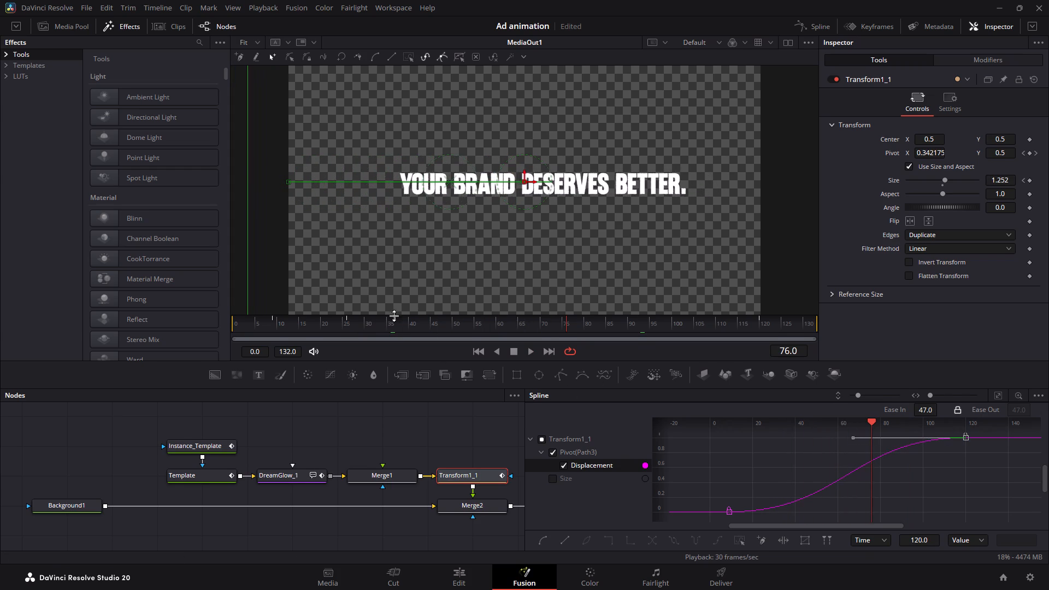
drag(397, 315, 318, 318)
drag(355, 329, 66, 322)
key(space)
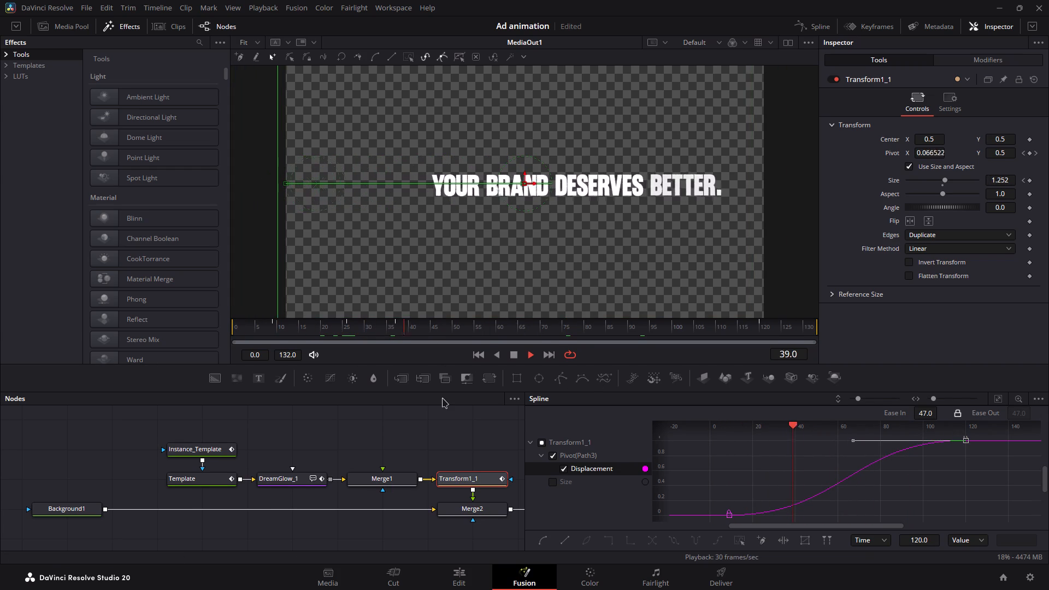
key(space)
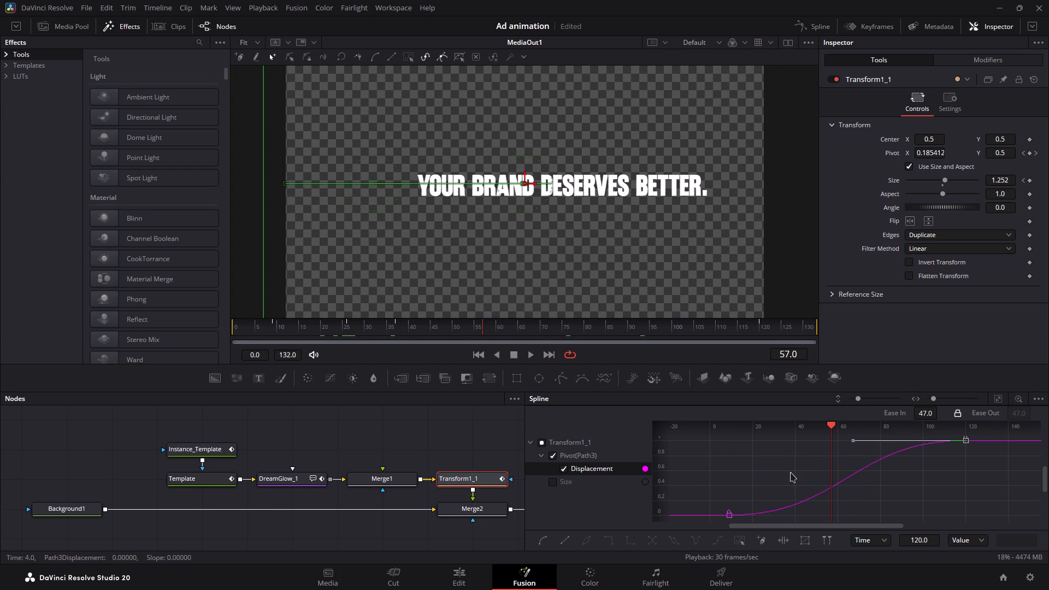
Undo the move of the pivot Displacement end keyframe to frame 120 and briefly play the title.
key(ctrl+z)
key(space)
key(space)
Set the easing of both pivot Displacement keyframes to 56.2.
click(909, 479)
key(ctrl+a)
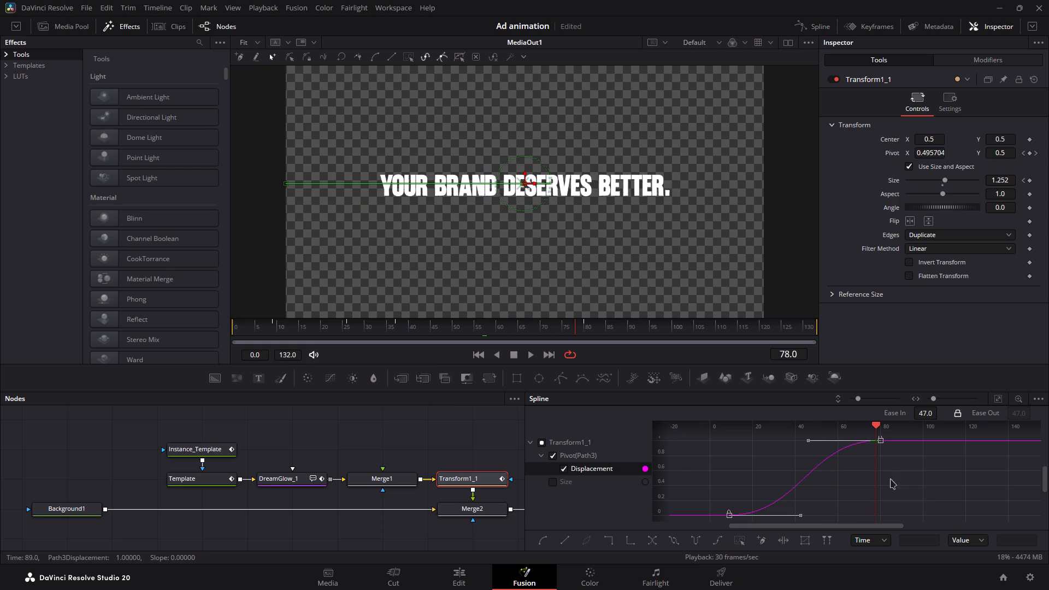
drag(928, 414, 979, 418)
Play the title from frame 34 to check the stronger pivot easing.
click(386, 326)
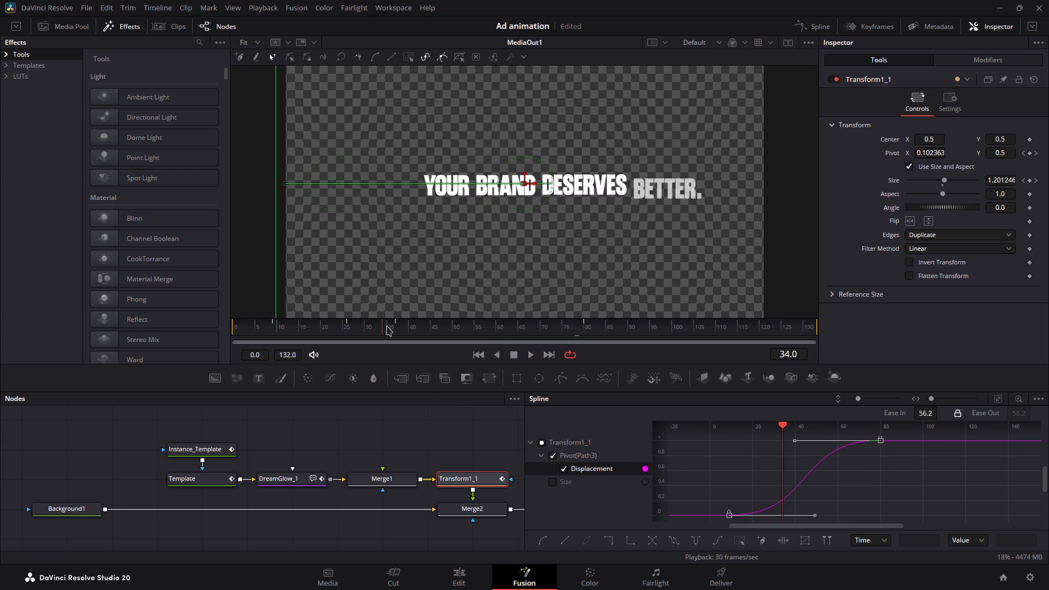
key(space)
key(space)
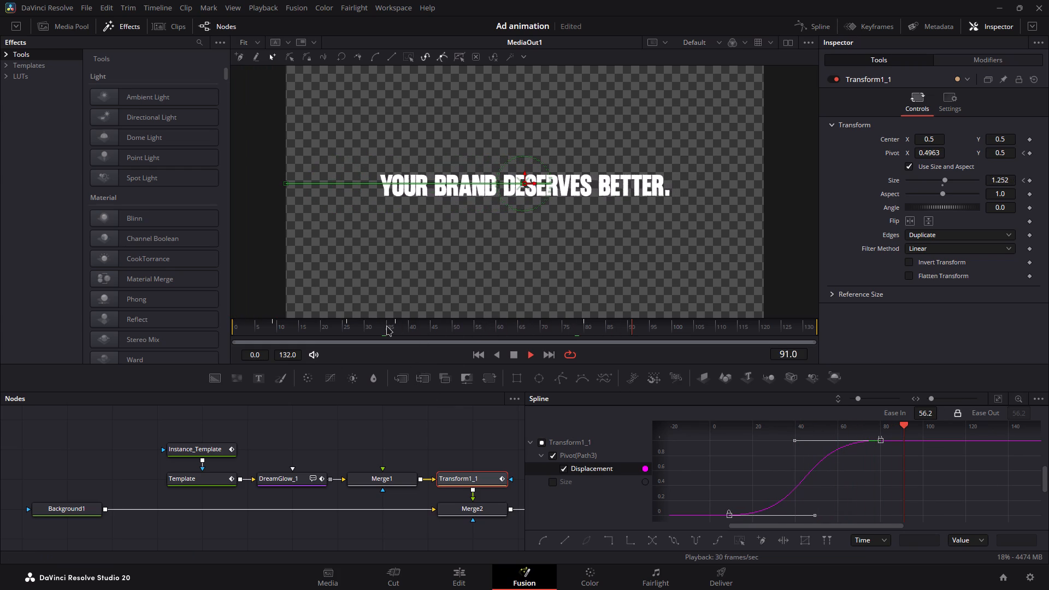
Play the edit timeline from its start to check the animated title over the pink background and the first Text+ clip.
click(468, 580)
drag(187, 370, 0, 373)
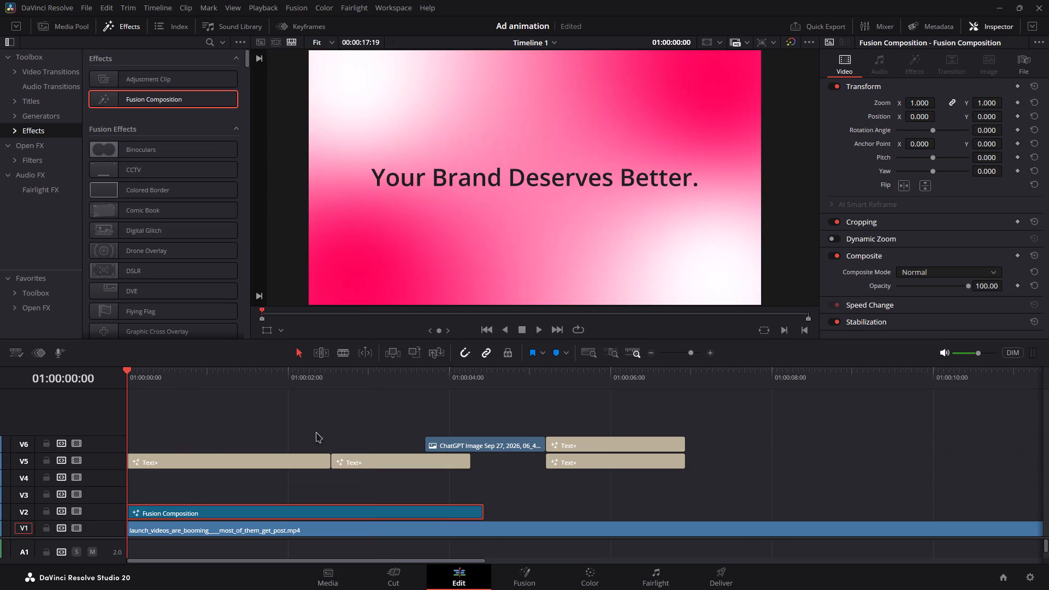
click(275, 461)
key(d)
key(space)
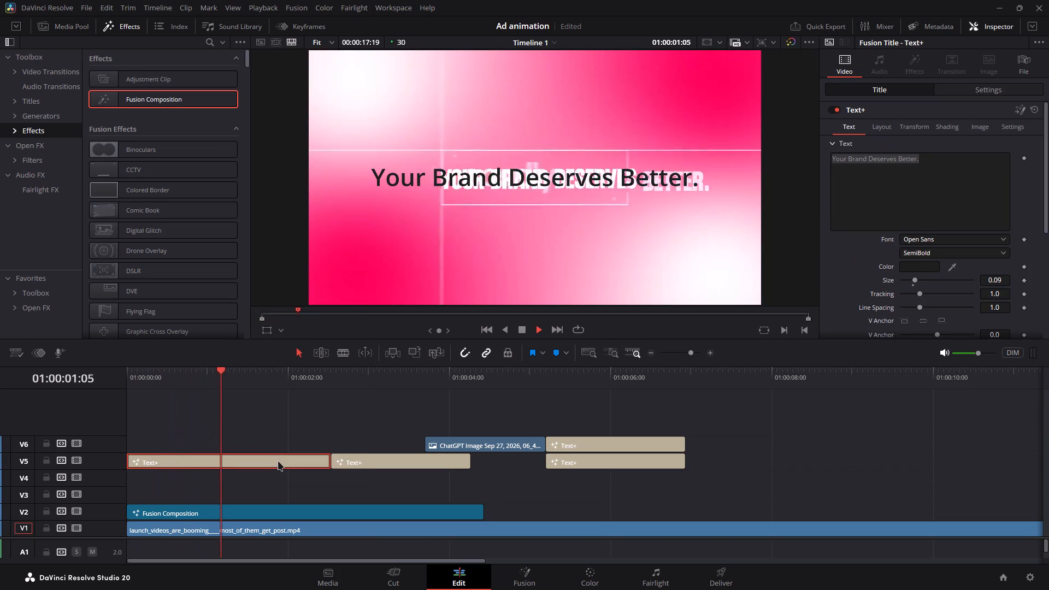
key(space)
key(space)
key(space)
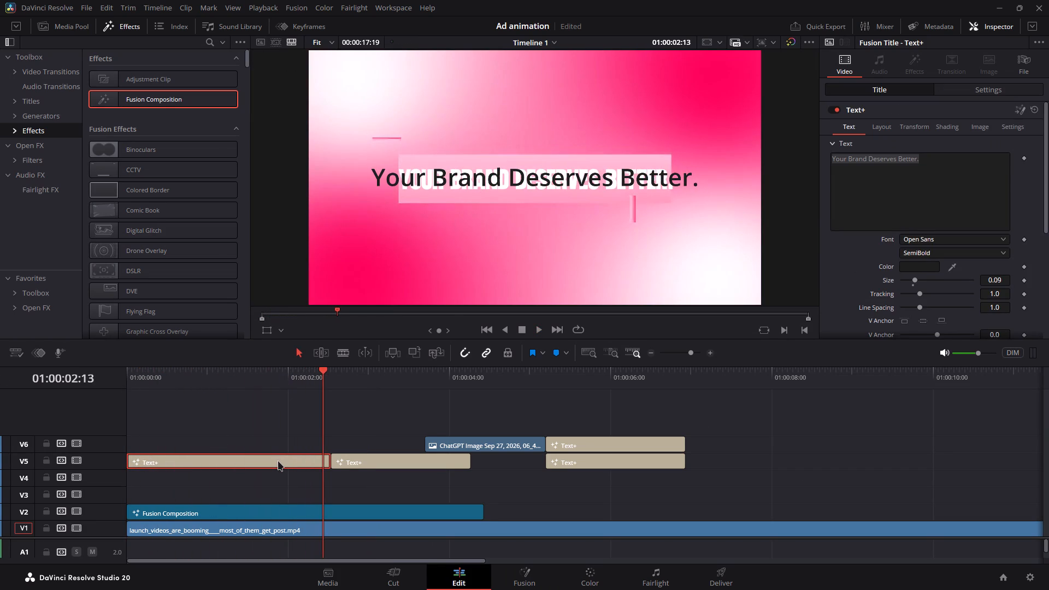
Open the Fusion Composition clip on track V2 in Fusion.
click(295, 510)
key(f)
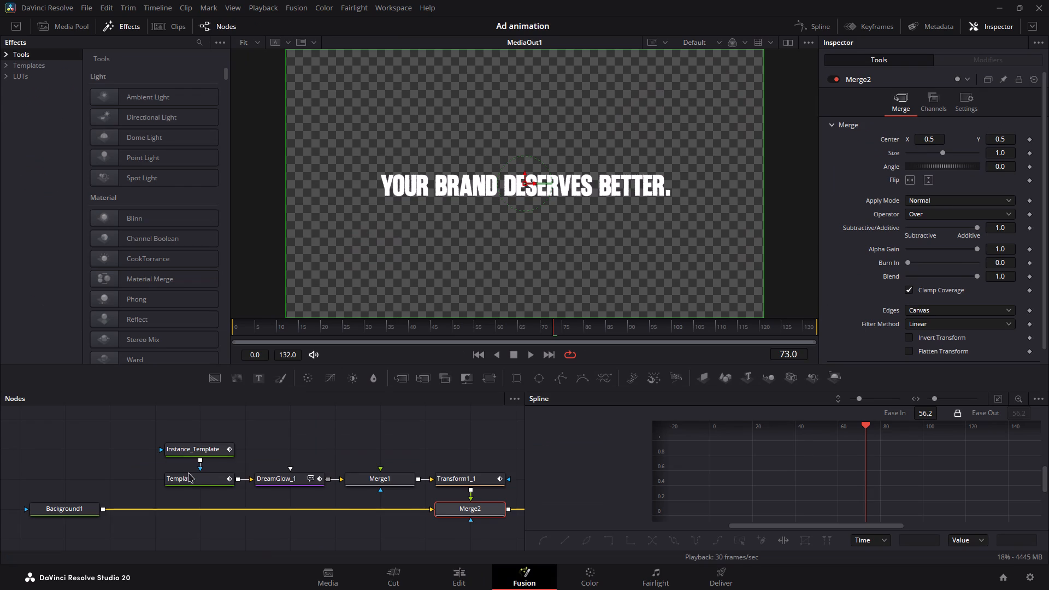
Examine the Word Offset Displacement curve of the Instance_Template node.
click(207, 450)
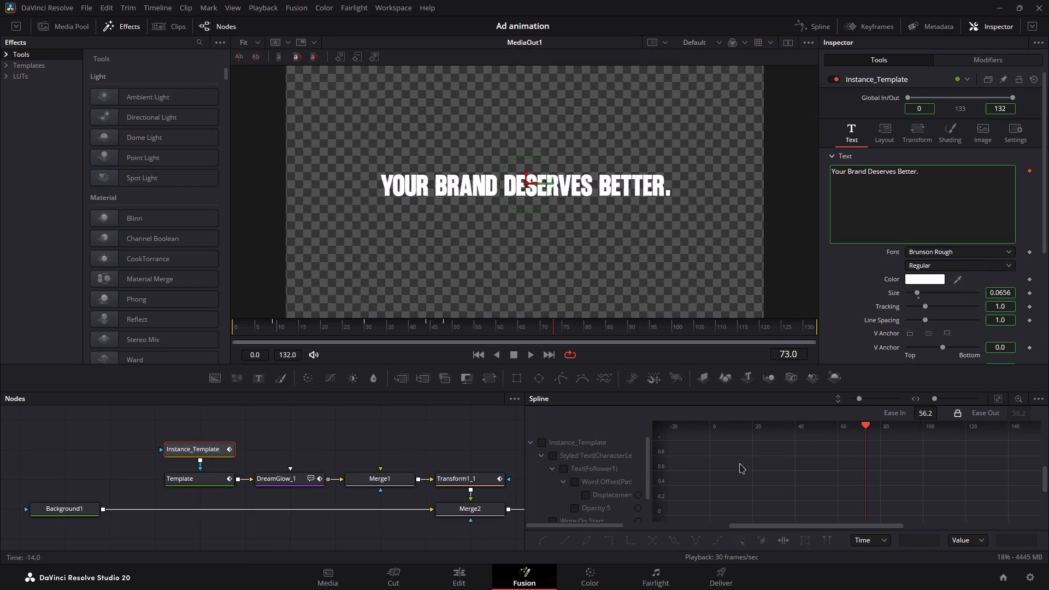
click(1037, 395)
click(600, 494)
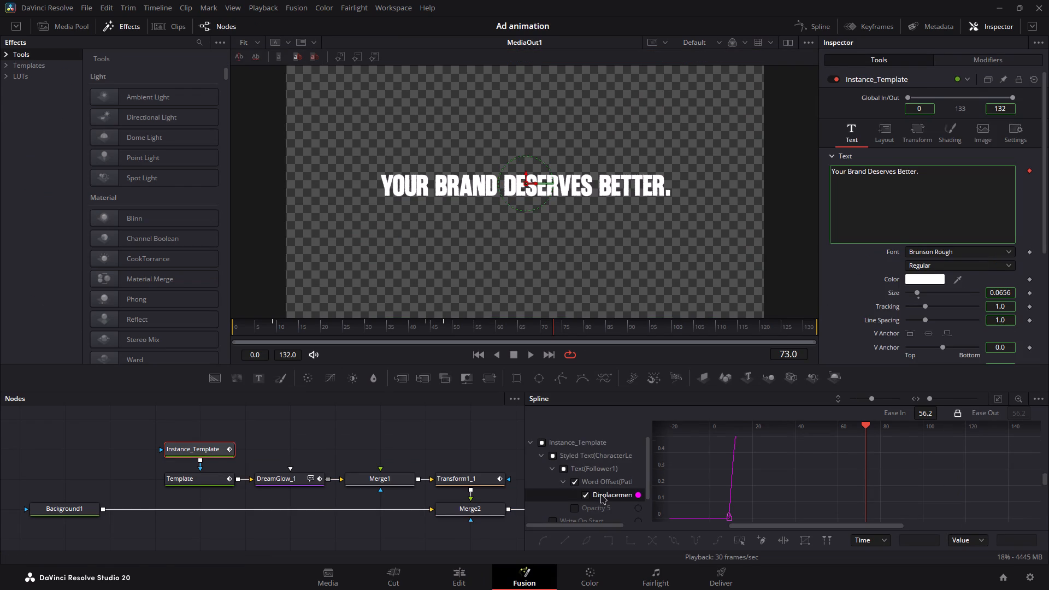
click(1002, 396)
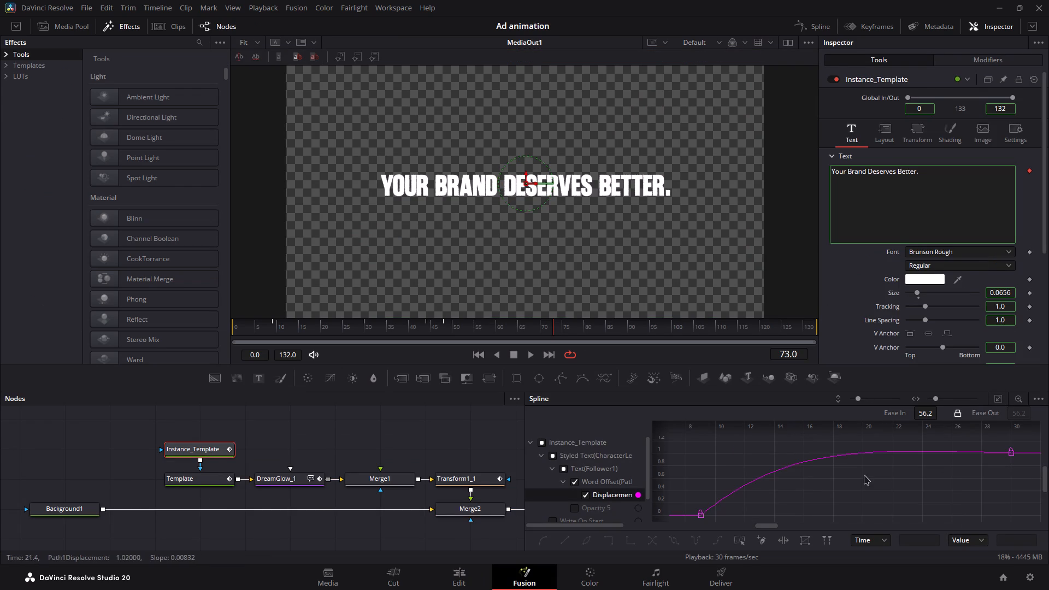
click(864, 475)
Show the Template node's Word Offset Displacement curve and move its end keyframe to frame 40.
click(216, 479)
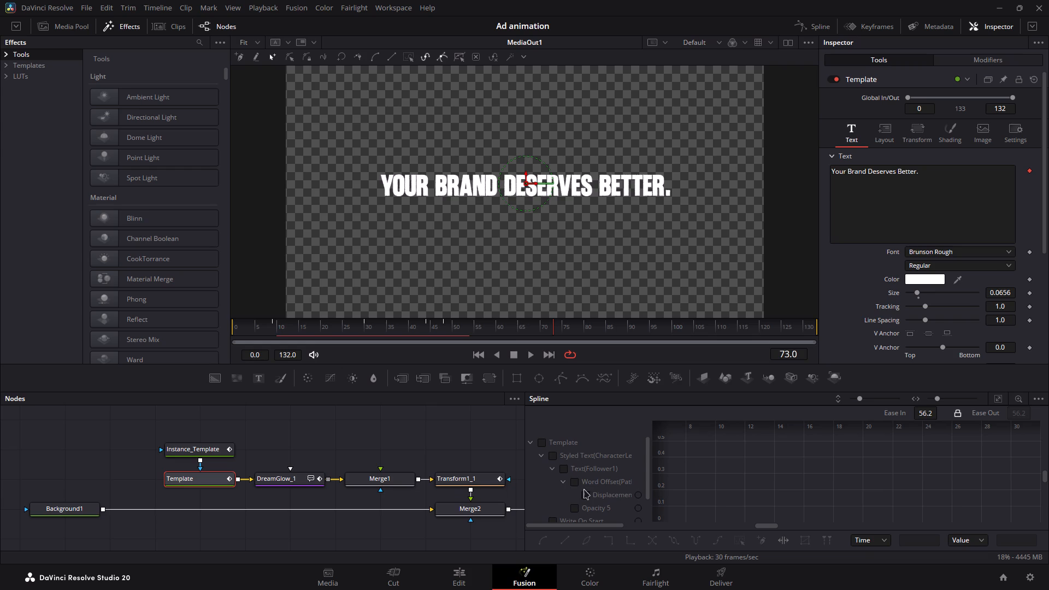
click(586, 489)
click(994, 399)
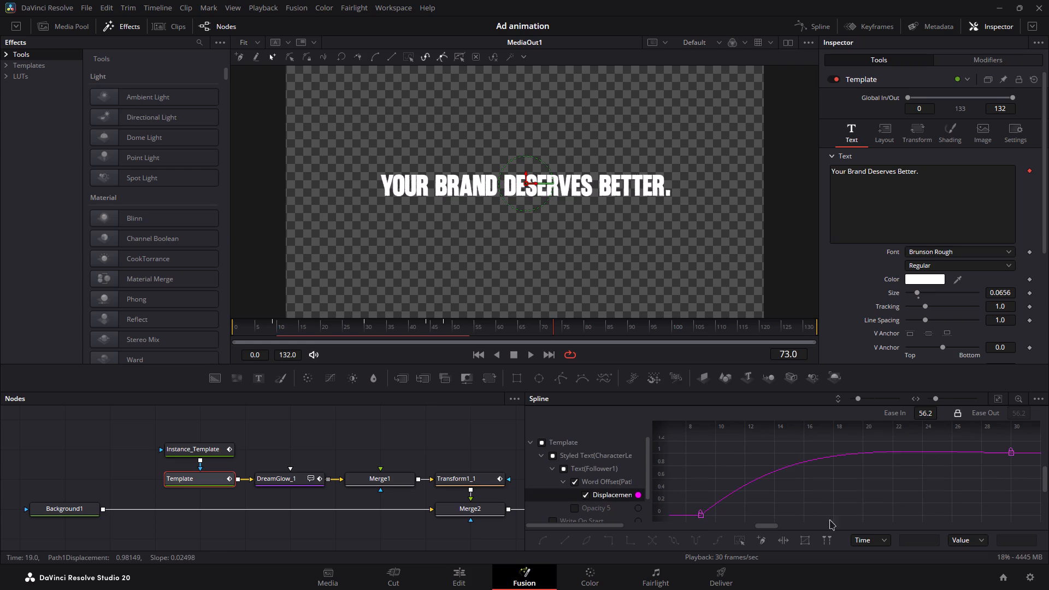
drag(958, 426, 543, 435)
ctrl+shift+drag(939, 487, 788, 486)
click(818, 483)
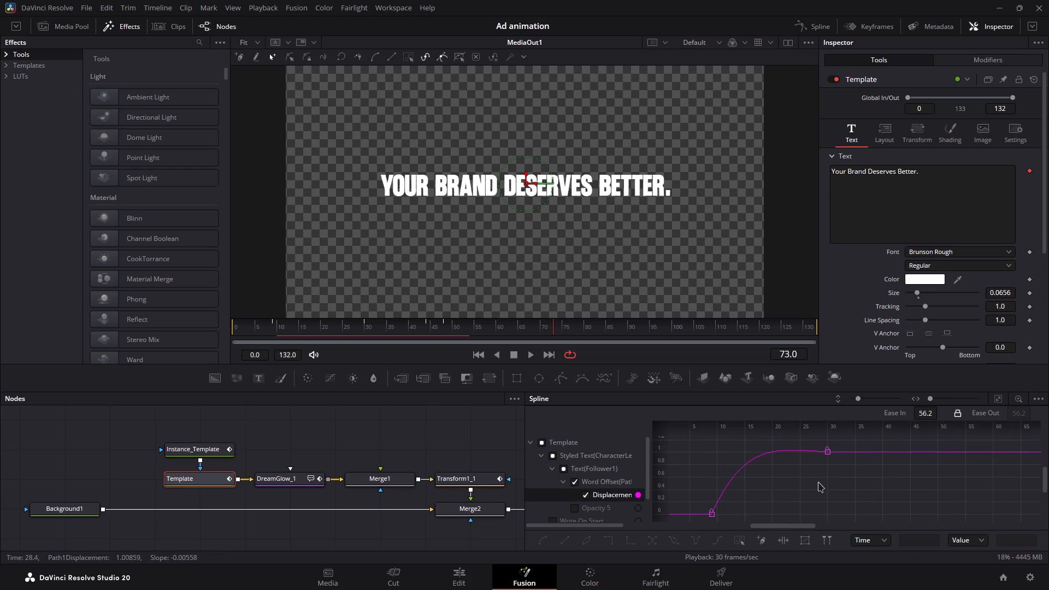
alt+drag(828, 452, 881, 452)
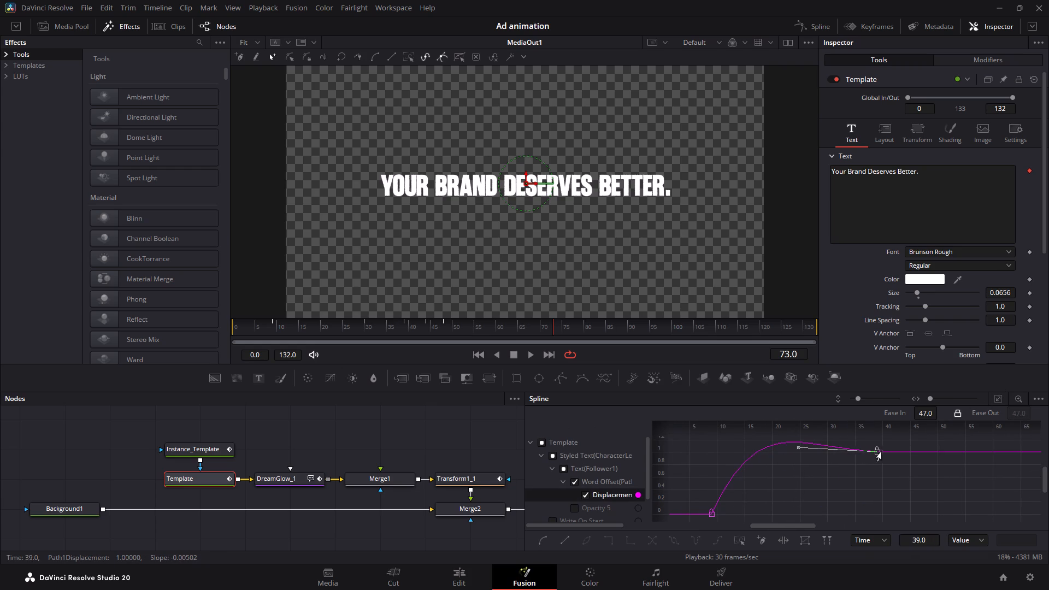
alt+drag(881, 452, 883, 453)
Play the composition repeatedly from before the word reveal to check its timing with the moved Displacement keyframe.
drag(300, 323, 261, 327)
key(space)
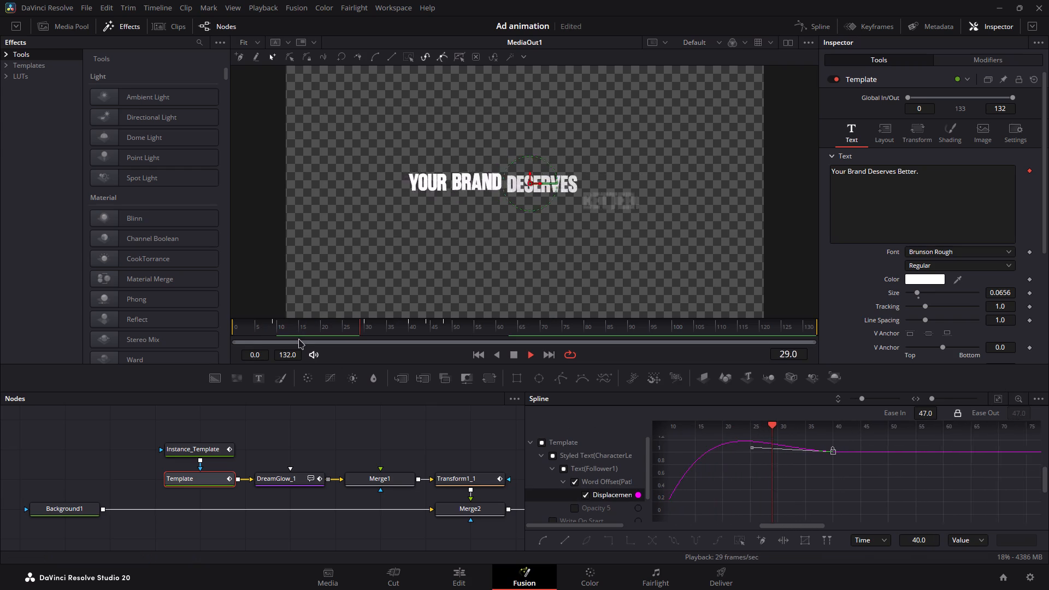
key(space)
drag(290, 329, 274, 327)
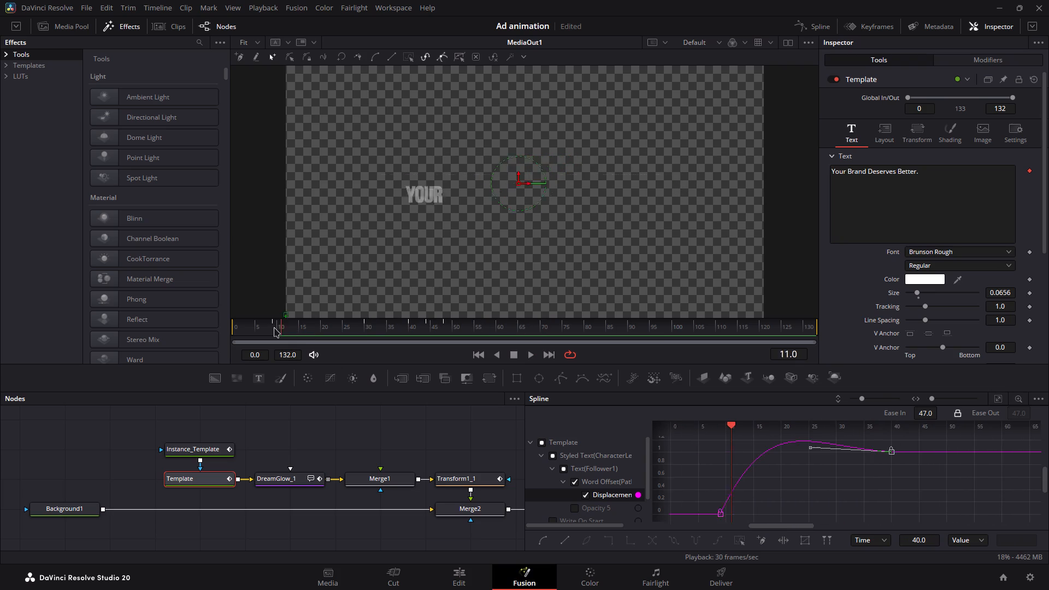
drag(274, 327, 262, 327)
key(space)
key(space)
click(262, 327)
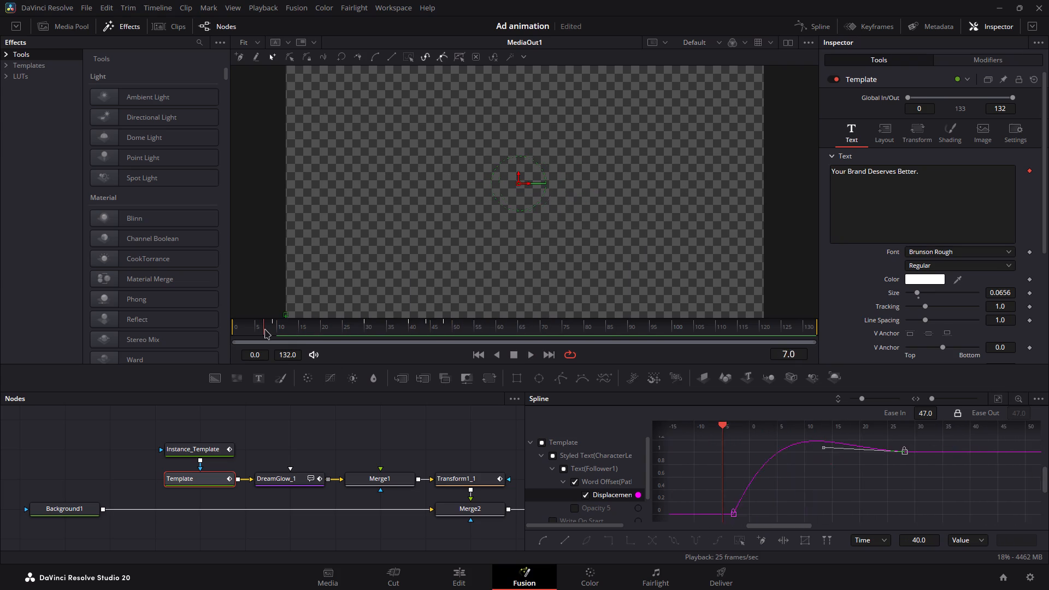
key(space)
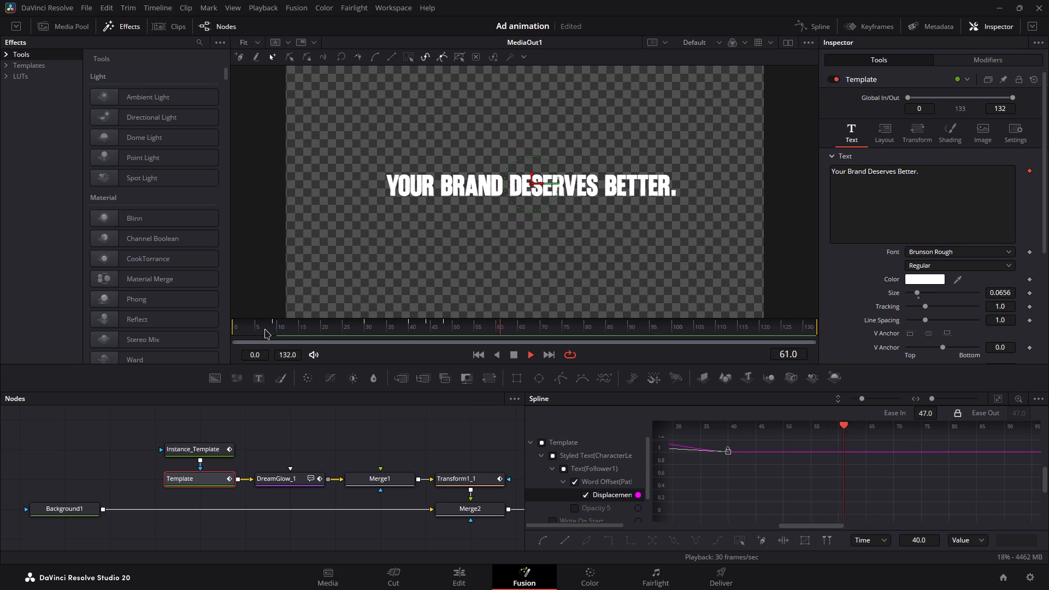
key(space)
Undo the end-keyframe move on the Template node's Word Offset Displacement curve and replay the word reveal.
key(ctrl+z)
drag(272, 319, 280, 327)
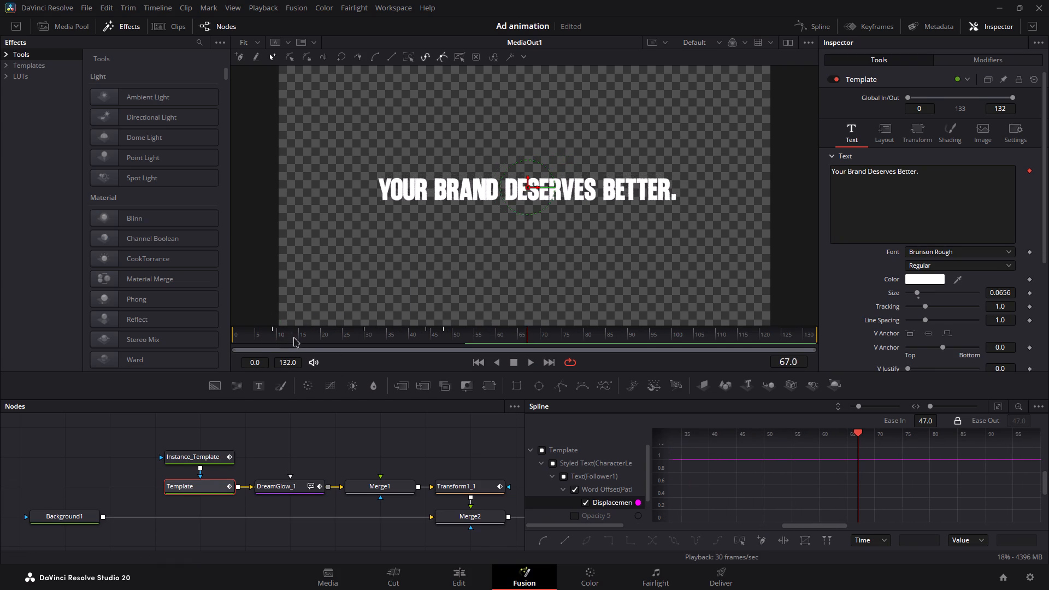
click(293, 337)
key(space)
key(space)
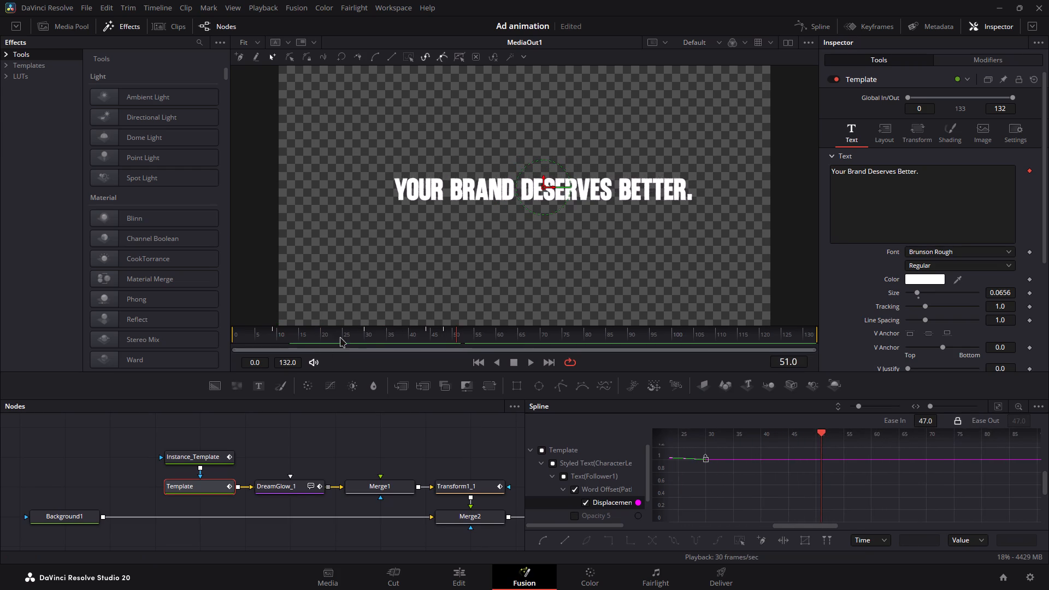
drag(347, 328, 311, 334)
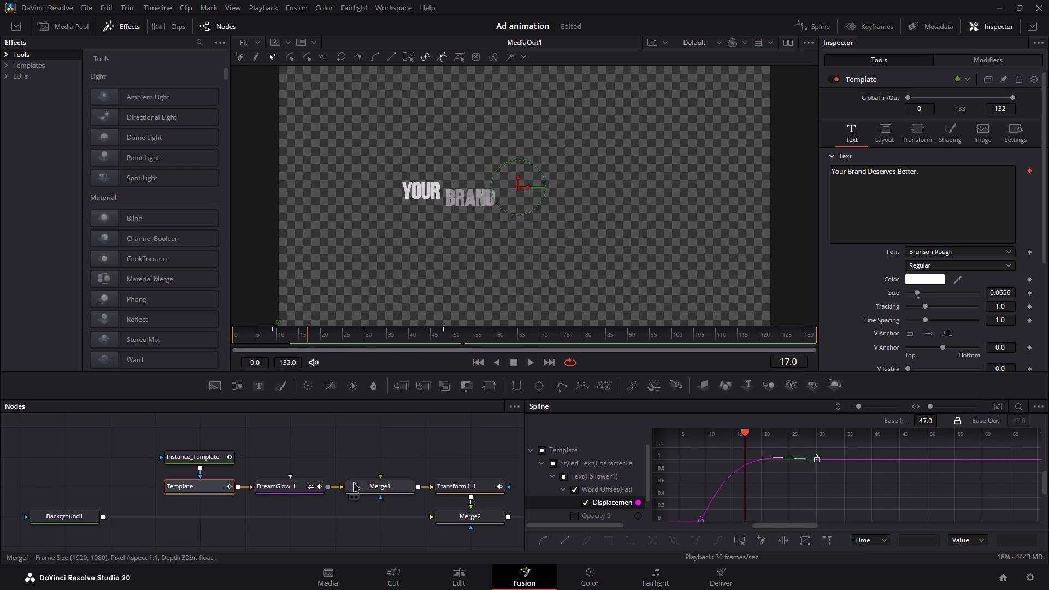
Examine the pivot and size keyframes of the Transform1_1 node and play the title's scale-up.
click(470, 484)
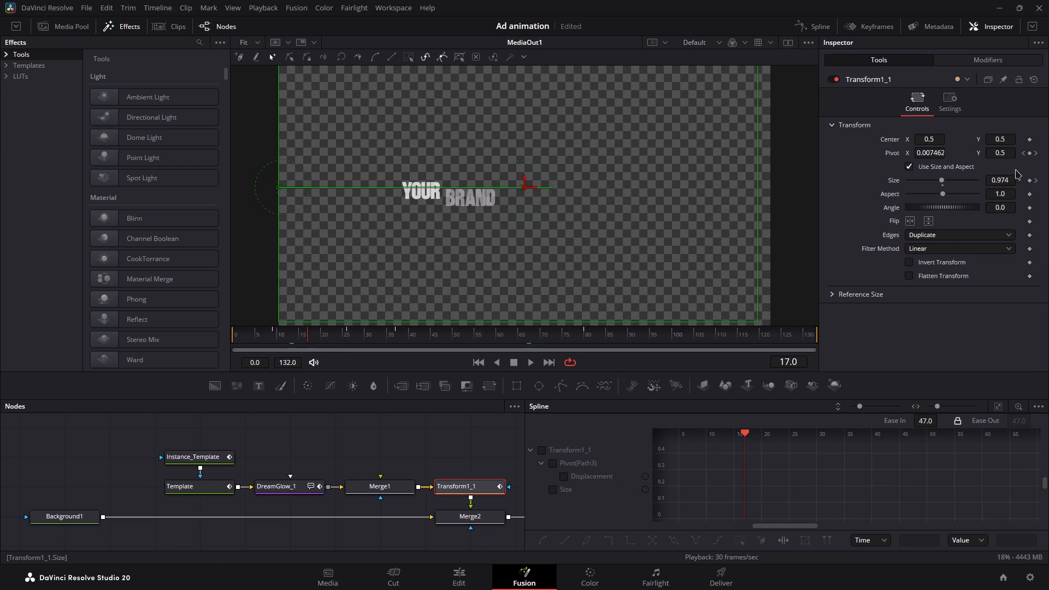
click(1022, 155)
key(space)
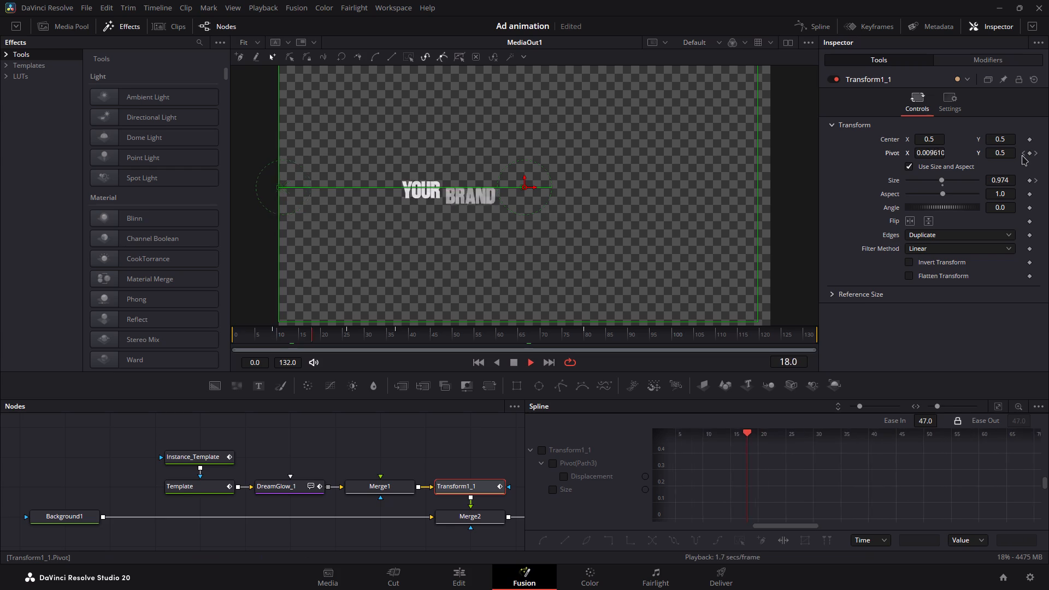
key(space)
key(space)
key(space)
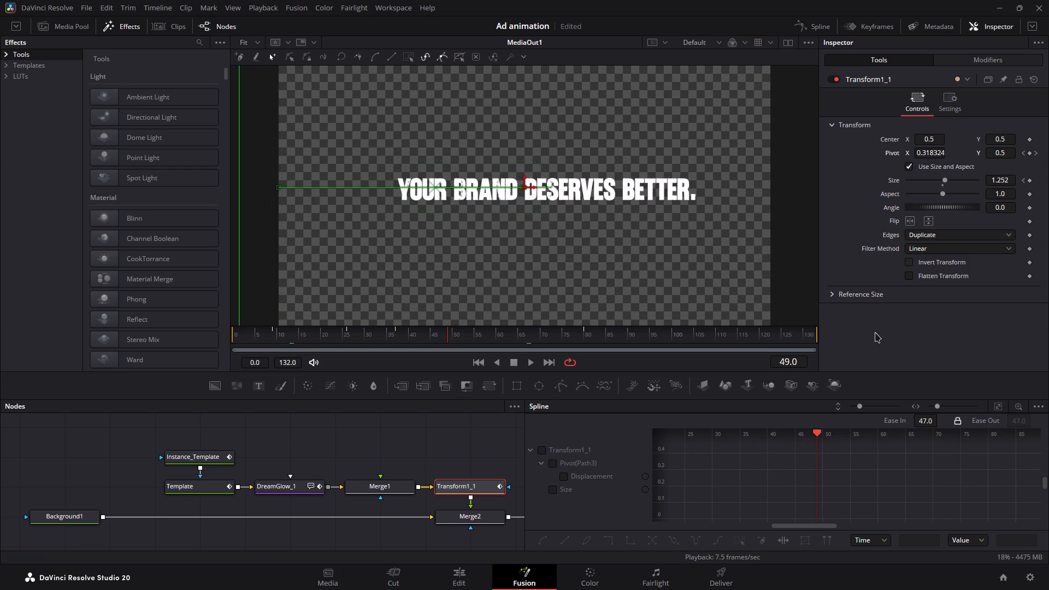
click(1022, 181)
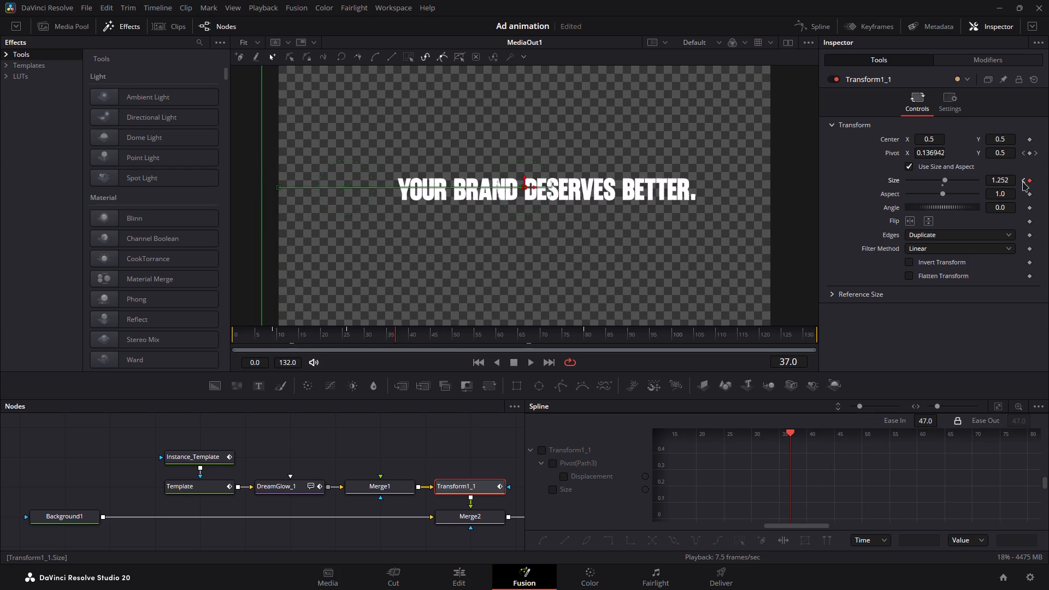
click(1022, 181)
click(309, 342)
key(space)
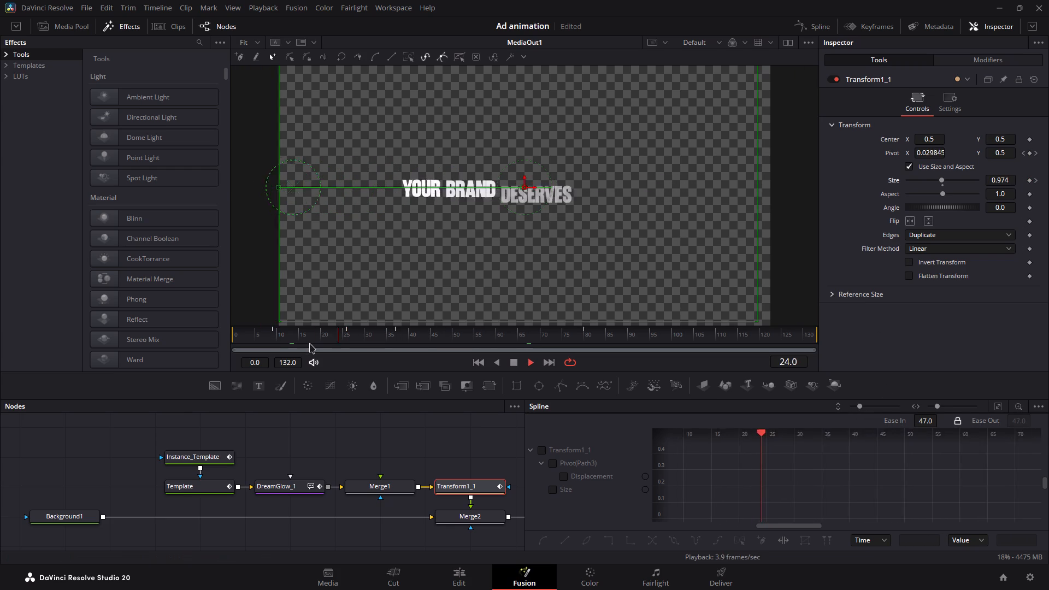
key(space)
click(354, 331)
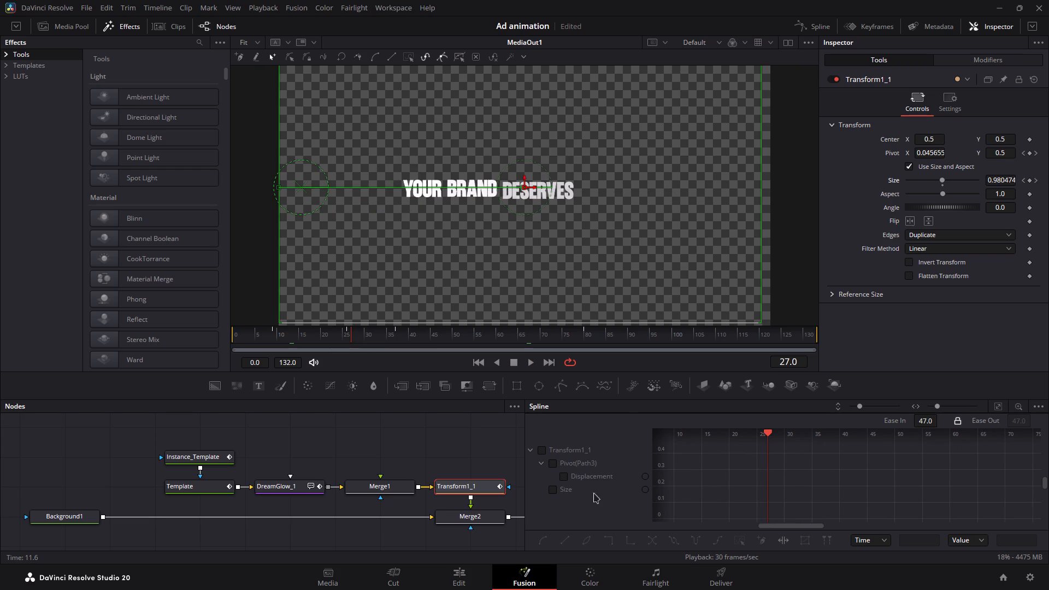
Show the Size curve of Transform1_1 in the spline editor, fitted to the view.
click(576, 497)
click(568, 490)
click(1000, 403)
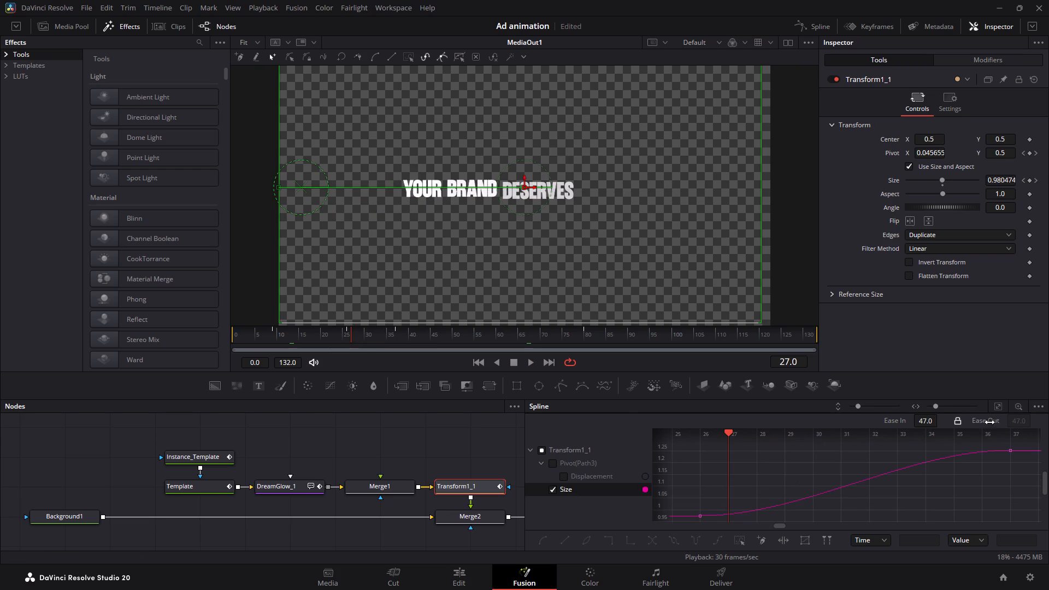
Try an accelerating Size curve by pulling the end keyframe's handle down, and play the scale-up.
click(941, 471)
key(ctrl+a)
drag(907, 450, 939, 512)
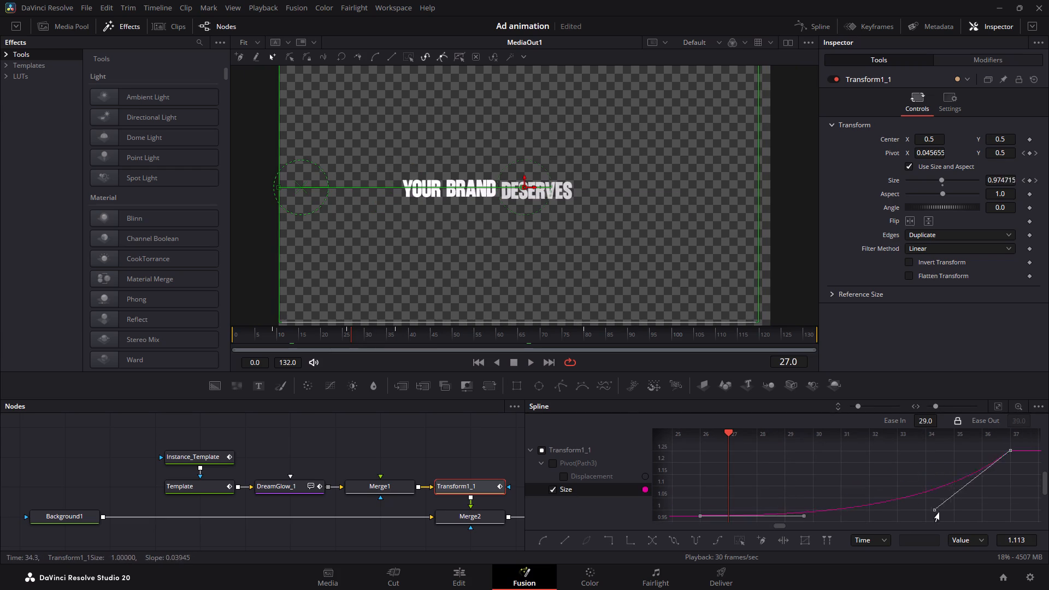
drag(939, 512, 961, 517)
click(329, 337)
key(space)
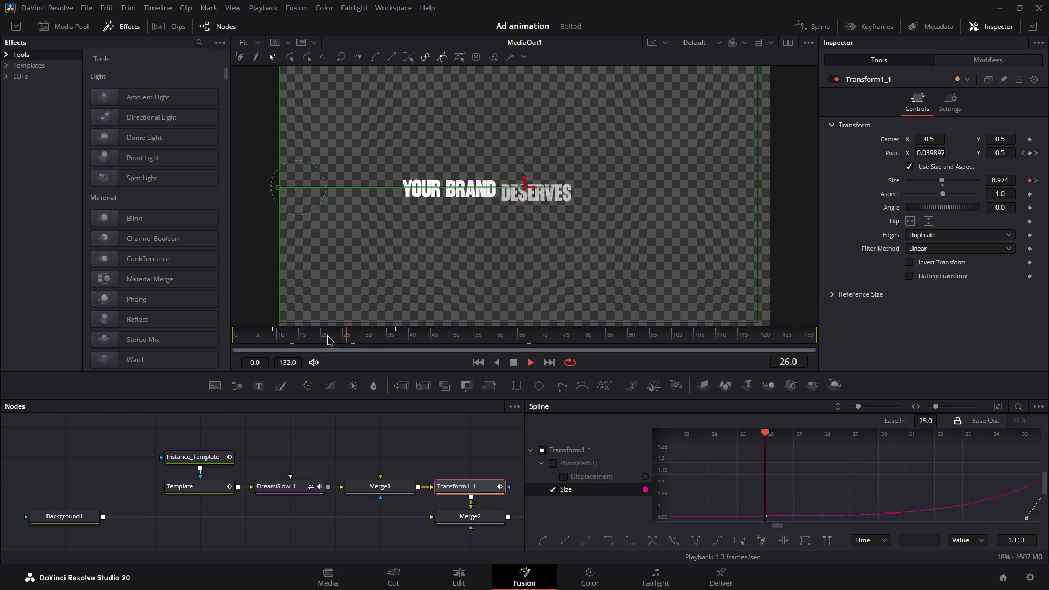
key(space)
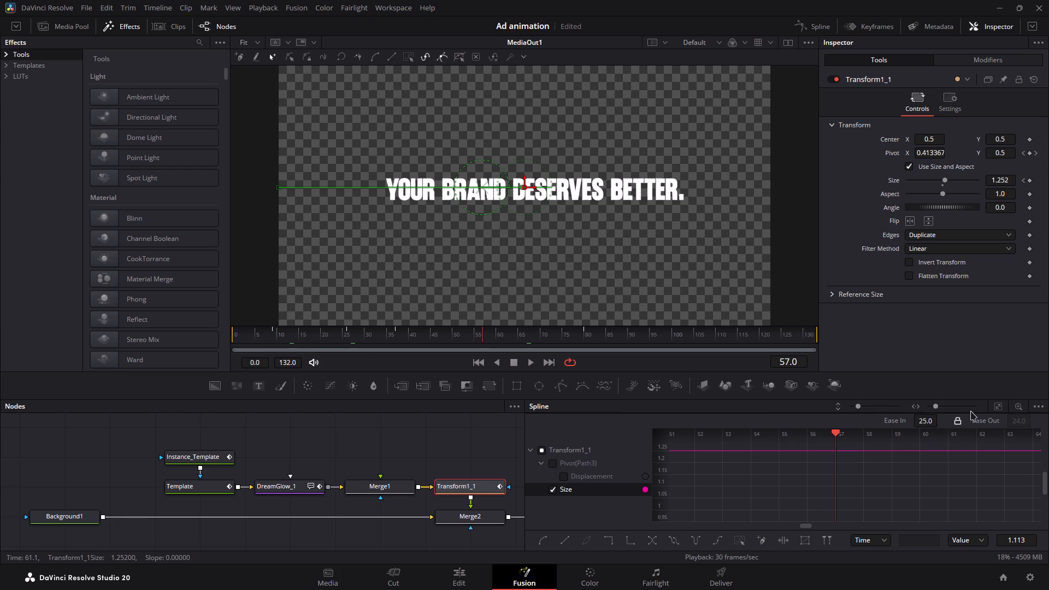
Smooth all keyframes of the Transform1_1 Size curve and play the scale-up again.
click(993, 405)
click(997, 480)
key(ctrl+a)
key(s)
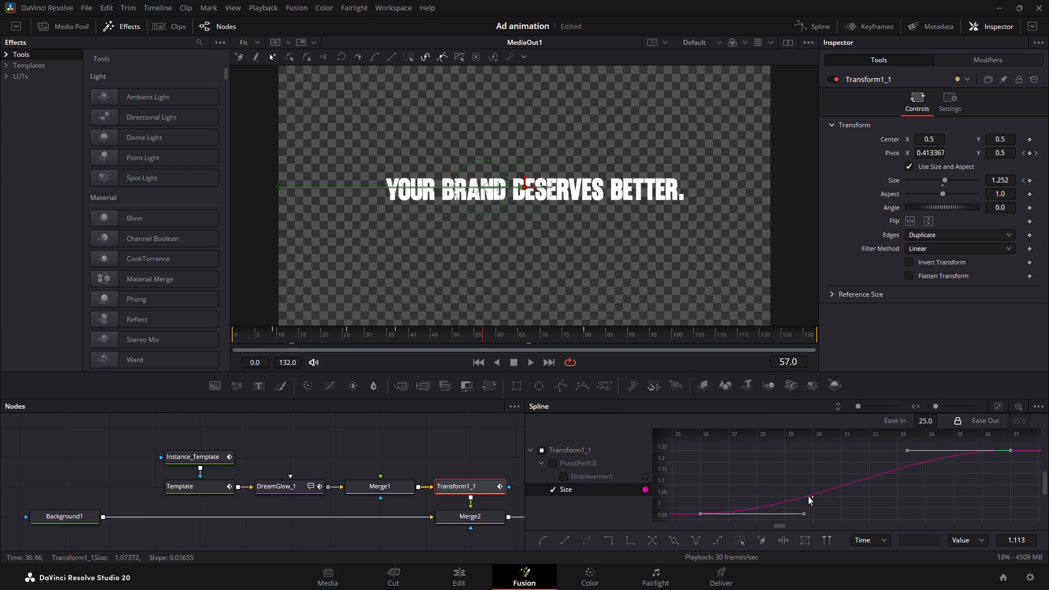
click(334, 339)
key(space)
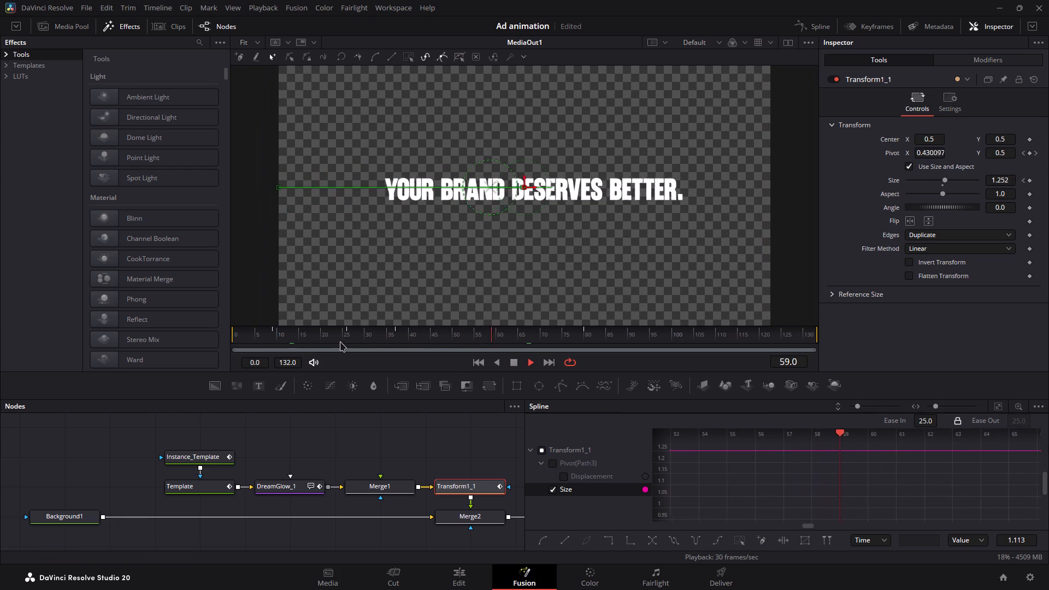
key(space)
click(340, 341)
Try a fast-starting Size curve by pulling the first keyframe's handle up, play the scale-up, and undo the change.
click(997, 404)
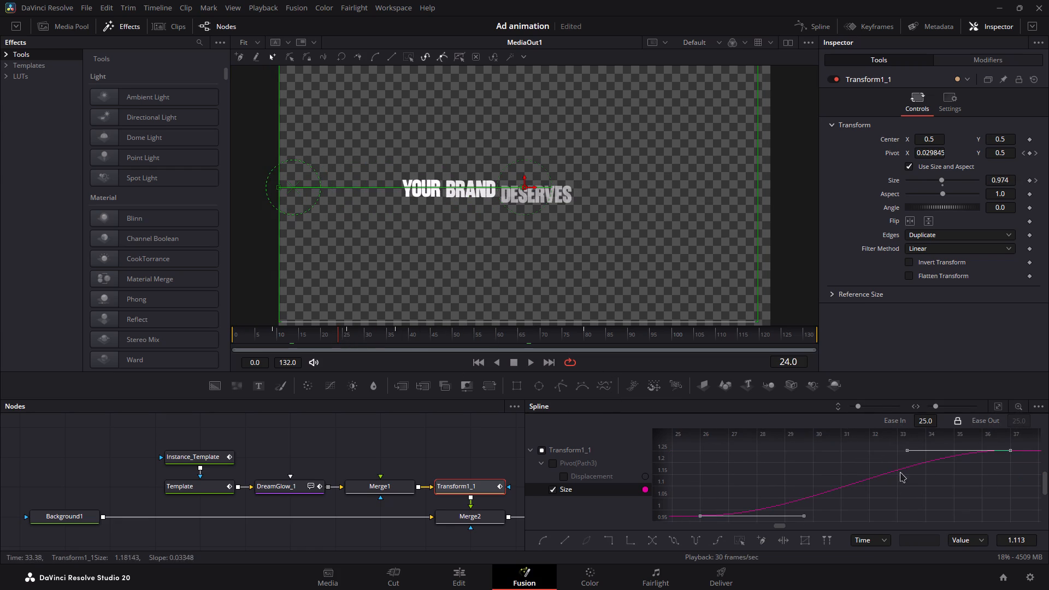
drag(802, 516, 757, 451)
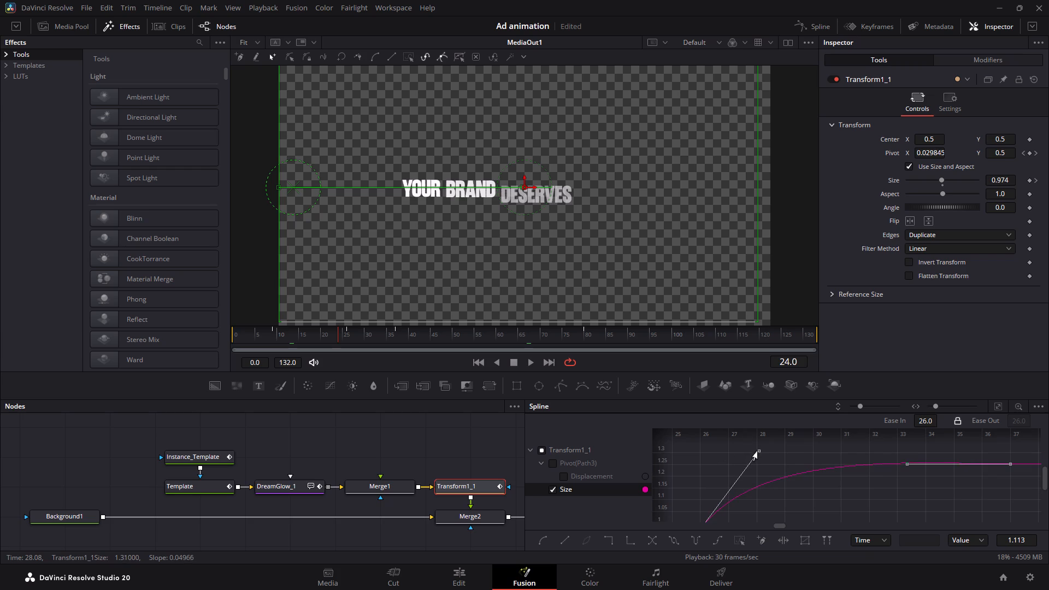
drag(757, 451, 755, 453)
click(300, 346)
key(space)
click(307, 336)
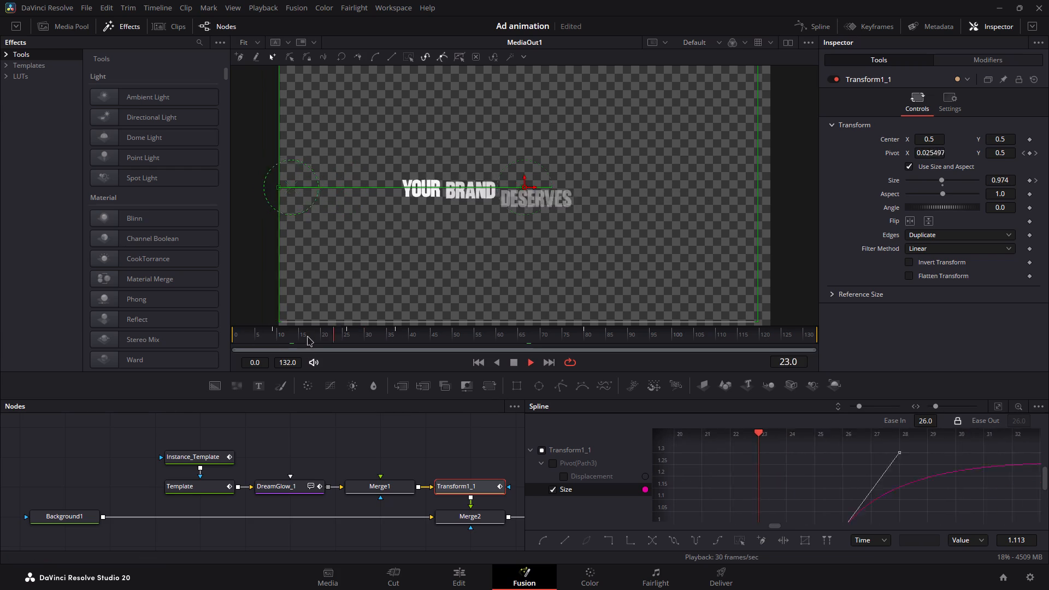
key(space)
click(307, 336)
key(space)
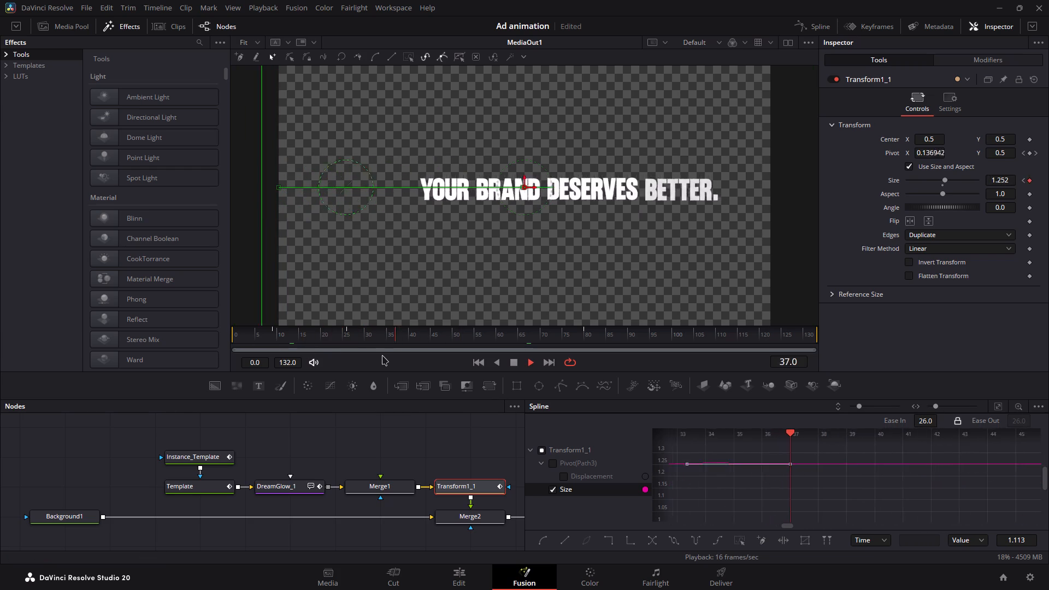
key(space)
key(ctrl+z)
Set the ease in and ease out of the Transform1_1 Size keyframes to 71.7 and play the scale-up.
click(995, 406)
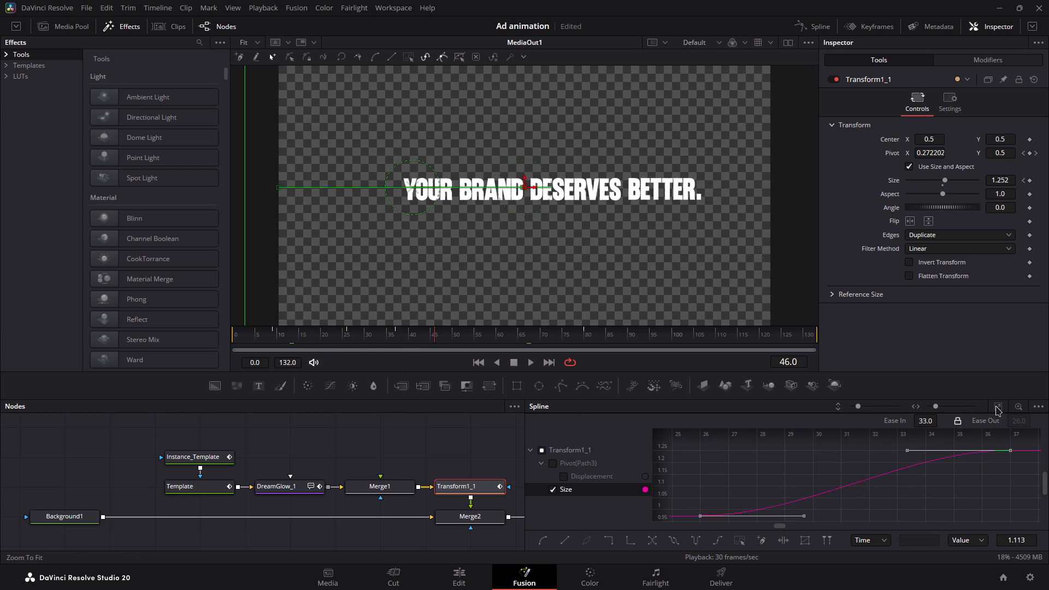
drag(930, 420, 606, 293)
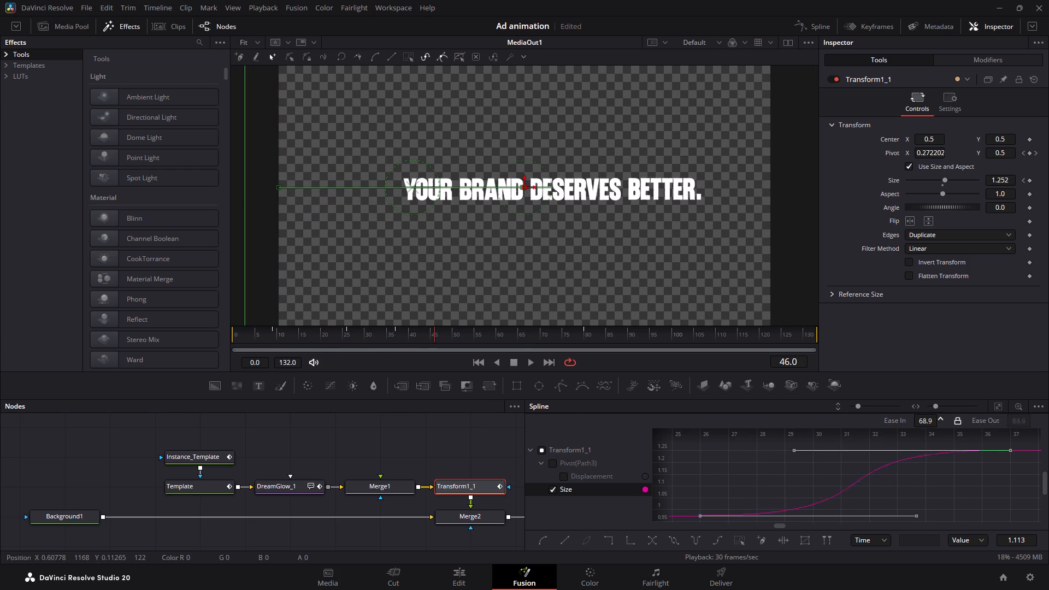
drag(606, 293, 617, 288)
click(340, 322)
click(331, 333)
key(space)
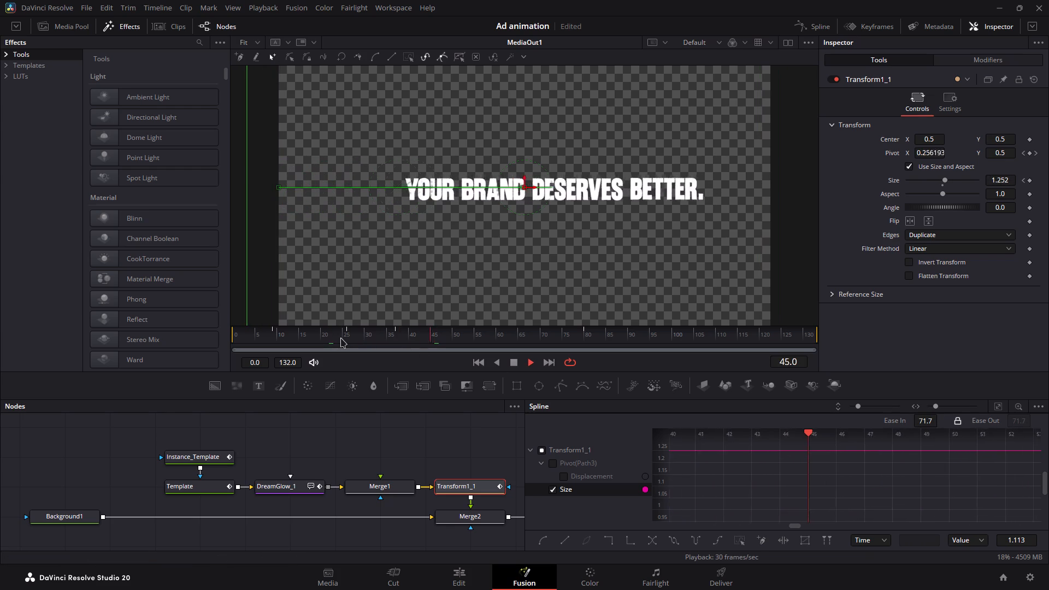
key(space)
Return to the edit timeline and play it from the start to check the title over the pink background.
click(461, 588)
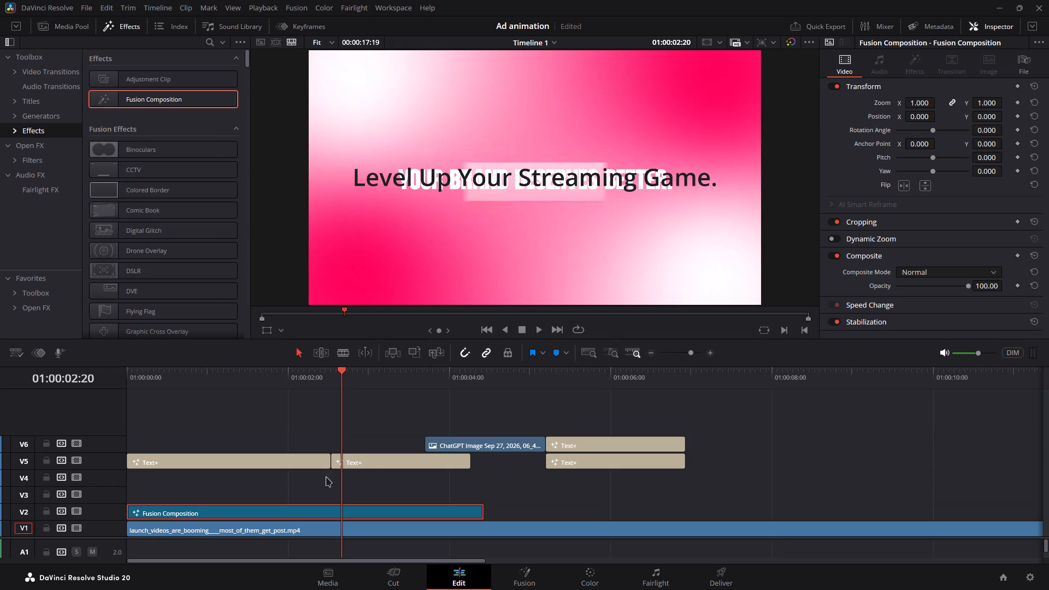
drag(262, 370, 0, 380)
key(space)
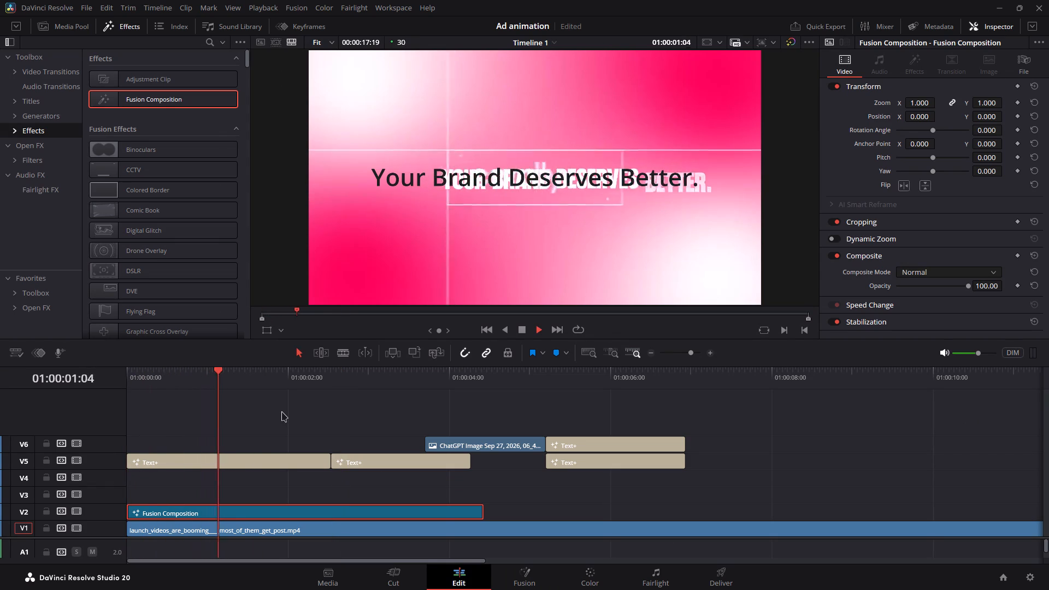
key(space)
key(space)
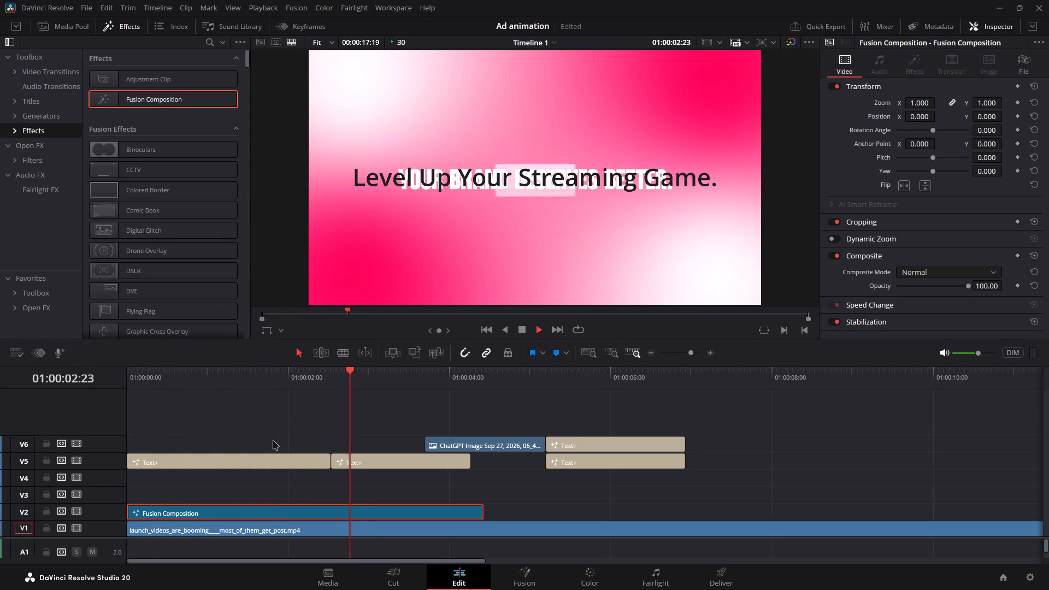
key(space)
Move the edit playhead to 01:00:01:19 and open the Fusion Composition clip on track V2 in Fusion.
click(259, 378)
click(274, 465)
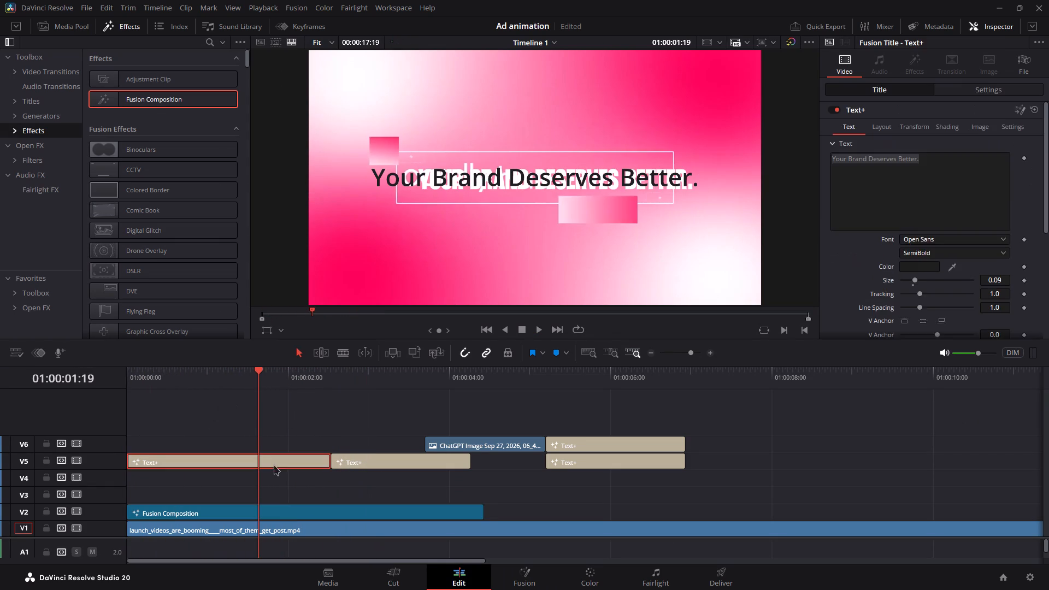
click(292, 511)
key(f)
key(alt+s)
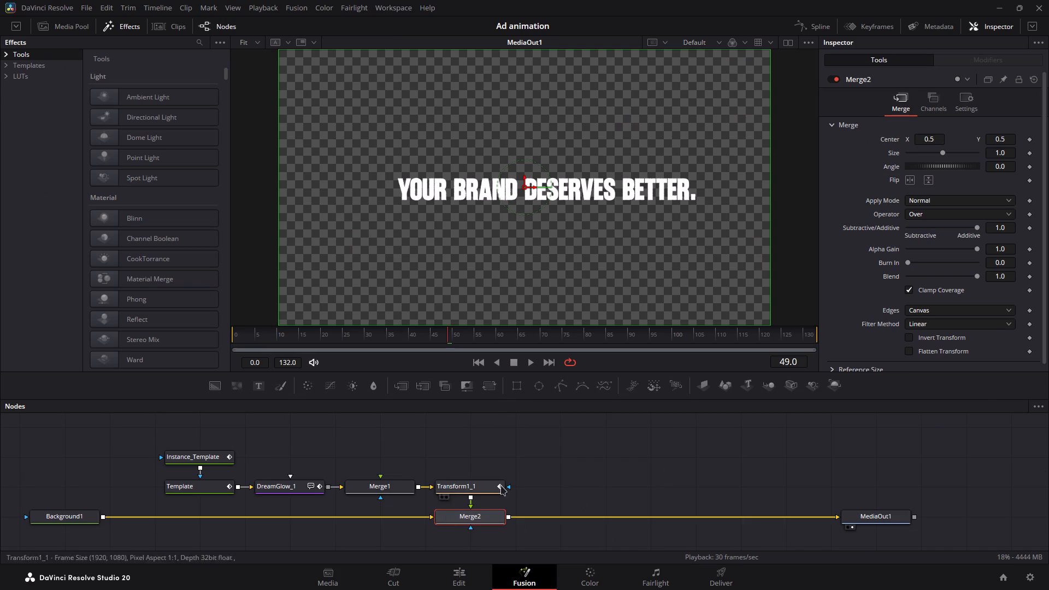
Add a Rectangle mask node, connect it to the mask input of Merge2, and place it below that node.
drag(516, 388, 564, 475)
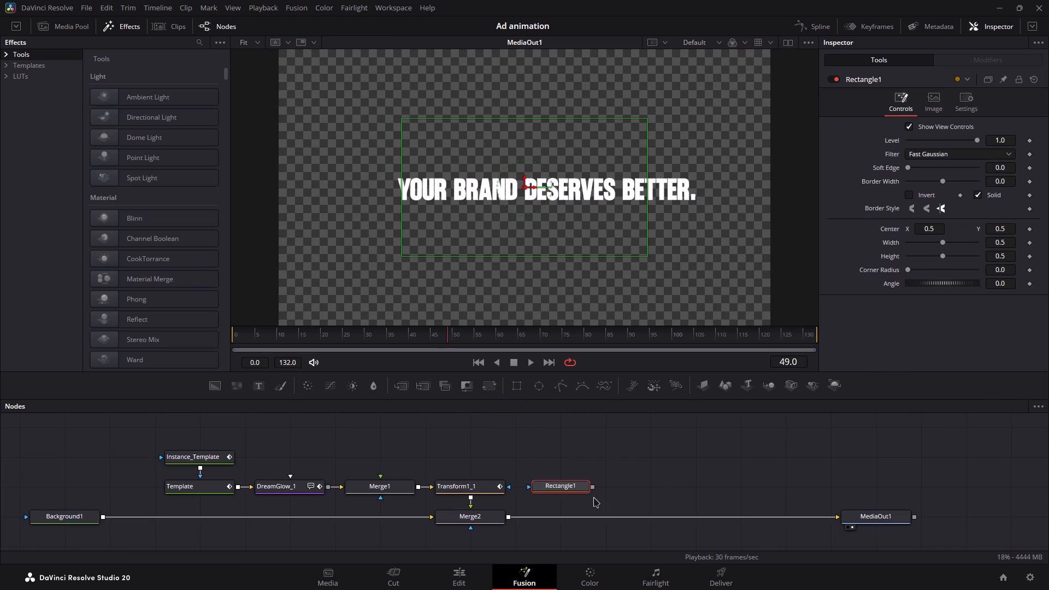
drag(574, 489, 510, 534)
scroll(548, 494, down, 1)
drag(517, 516, 469, 522)
drag(502, 514, 492, 487)
click(479, 520)
drag(479, 520, 481, 532)
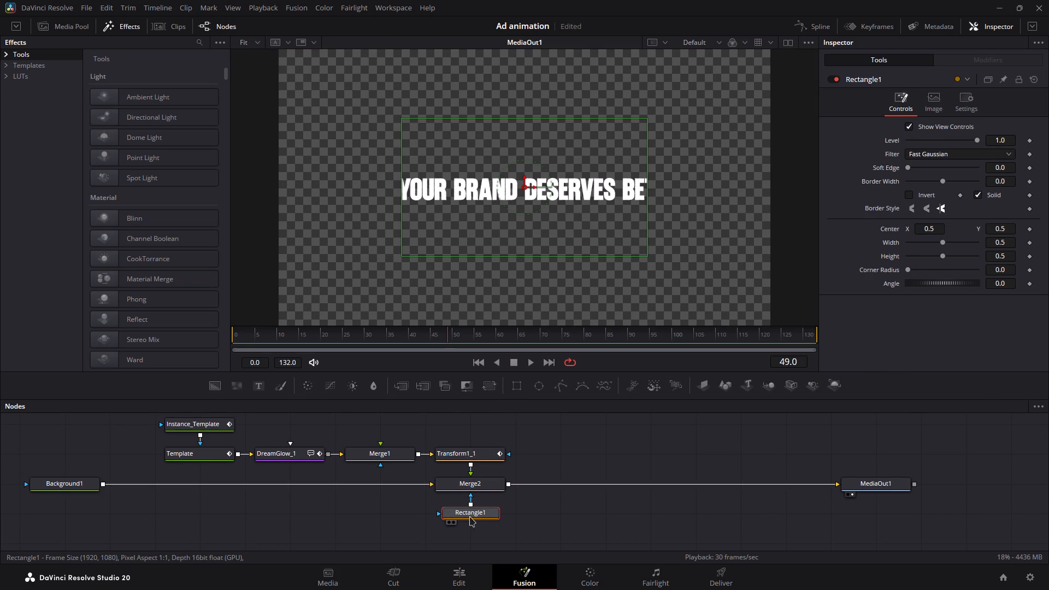
drag(469, 516, 475, 536)
Size the Rectangle1 mask around the title, setting Width to 1.0 and Height to 0.193.
drag(301, 337, 80, 334)
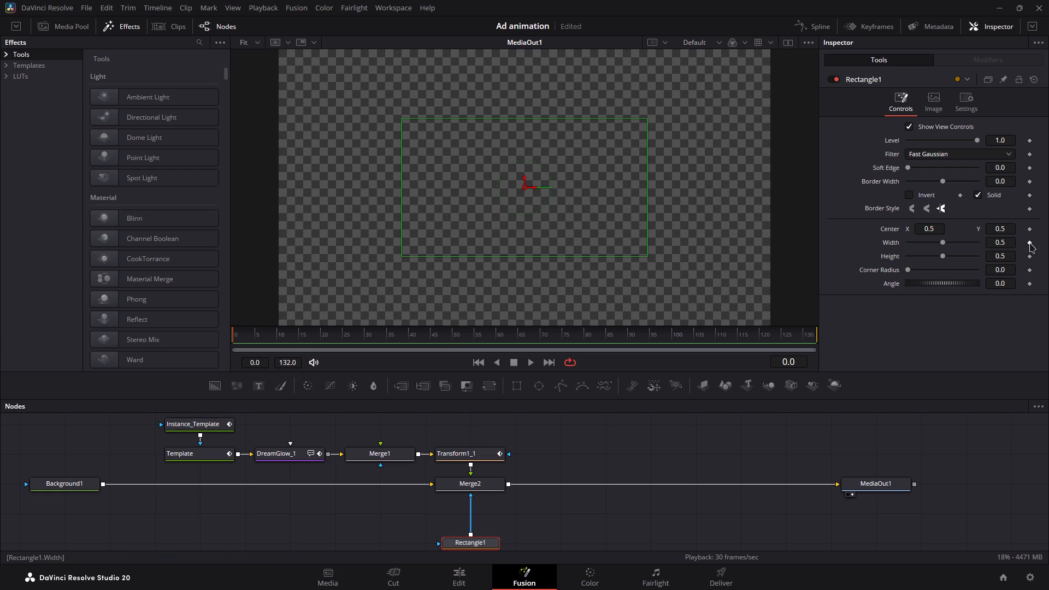
click(1029, 243)
click(1029, 243)
key(Right)
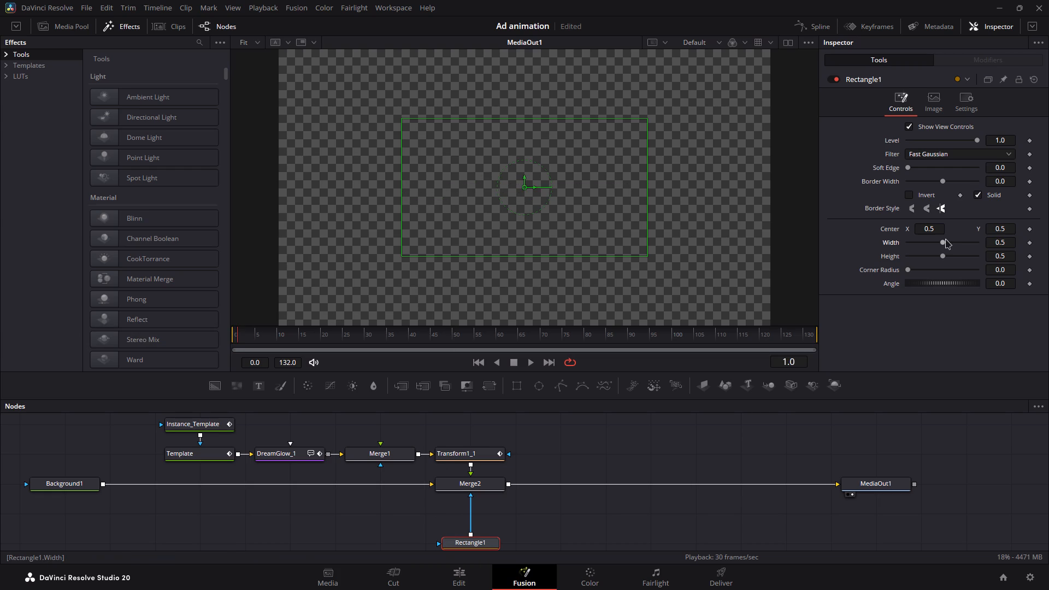
drag(942, 239, 1007, 248)
key(Right)
key(Right)
key(Right)
key(Right)
key(Right)
key(Right)
key(Right)
key(Right)
key(Right)
key(Right)
key(Right)
key(Right)
key(Right)
key(Right)
key(Right)
key(Right)
key(Right)
key(Right)
key(Right)
key(Right)
key(Right)
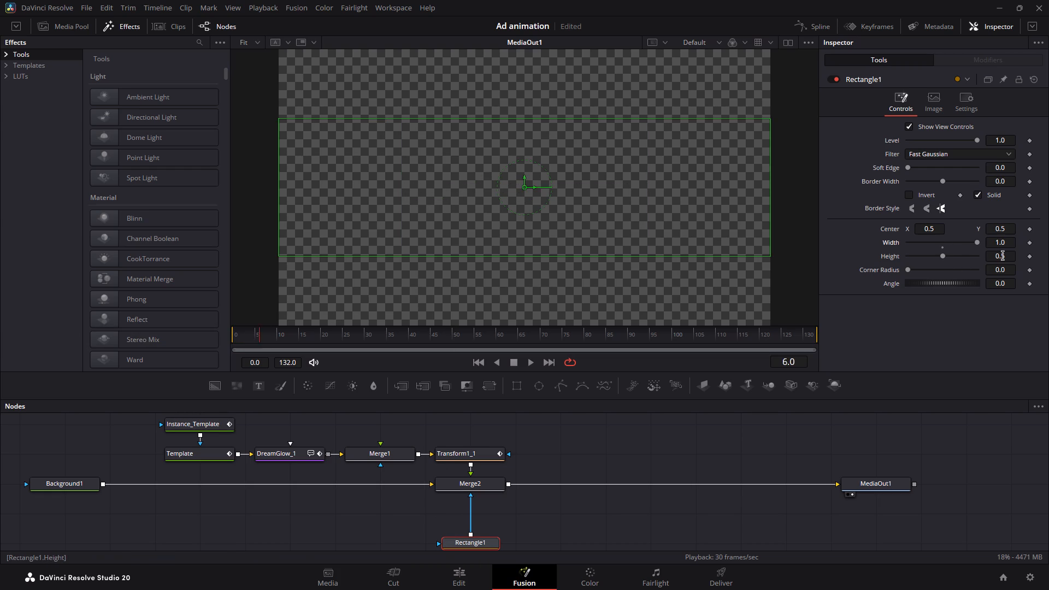
drag(1003, 255, 898, 229)
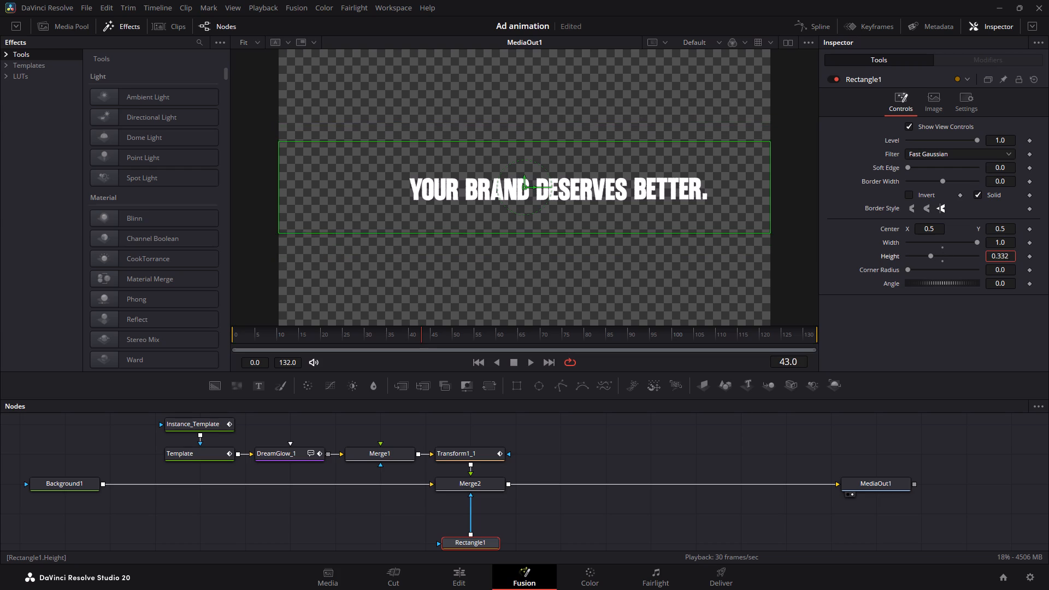
drag(898, 229, 835, 208)
key(Right)
key(Right)
key(Right)
key(Right)
key(Right)
key(Right)
key(Right)
key(Right)
key(Right)
key(Right)
key(Right)
key(Right)
key(Right)
key(Right)
key(Right)
key(Right)
key(Right)
key(Right)
key(Right)
key(Right)
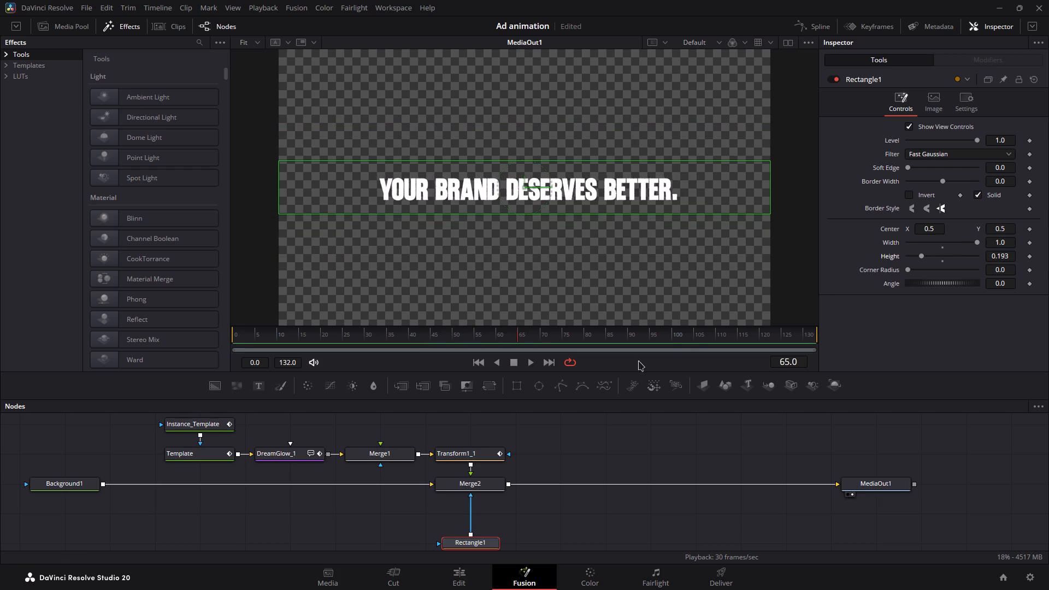
Return to the edit timeline and play around the title repeatedly to examine its timing against the V1 reference video.
click(449, 589)
key(space)
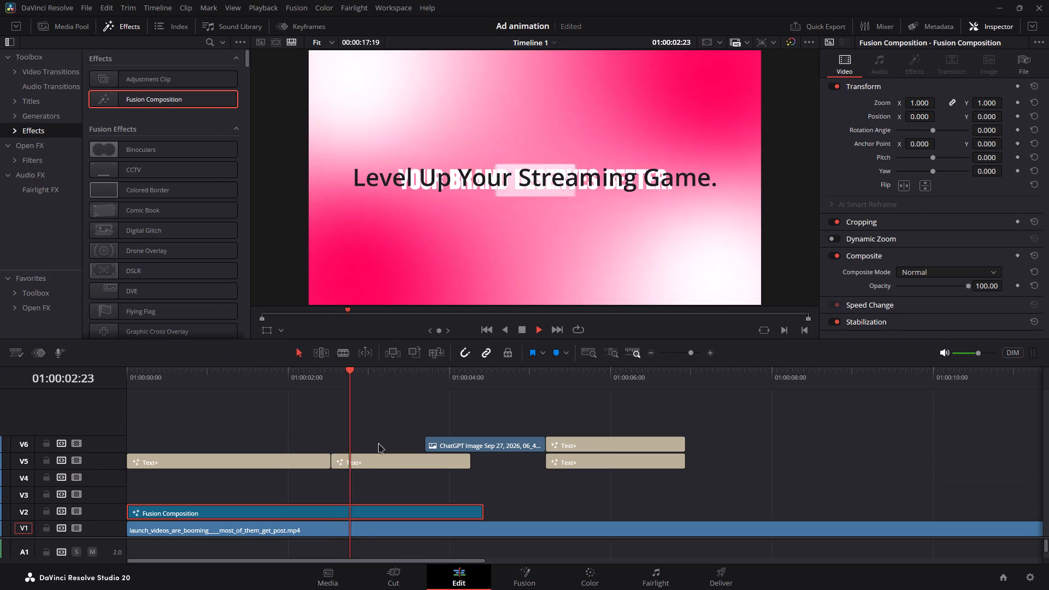
key(space)
drag(376, 376, 328, 379)
click(410, 515)
key(space)
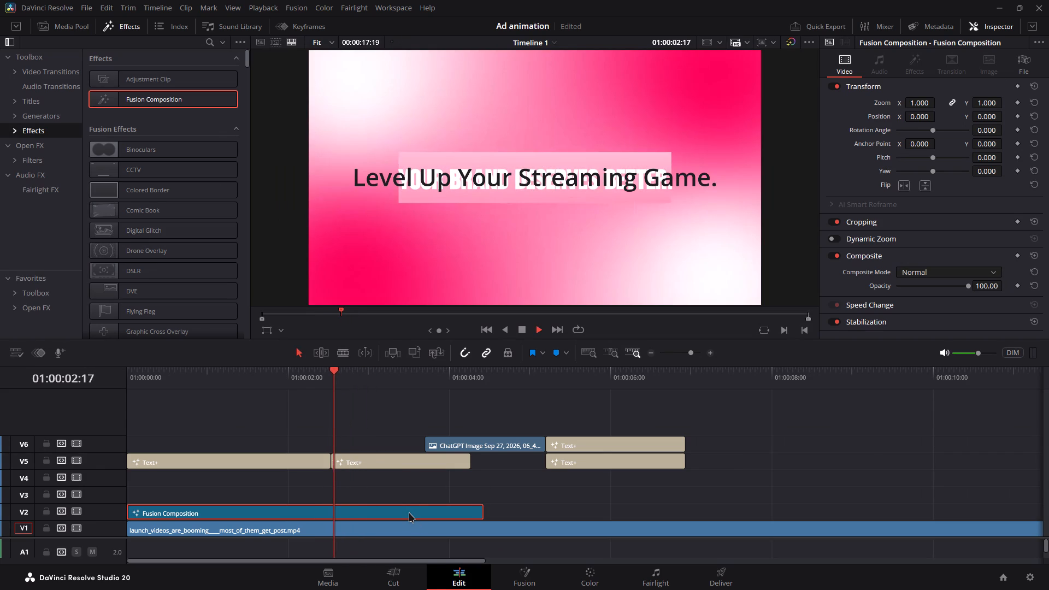
key(space)
key(space)
key(space)
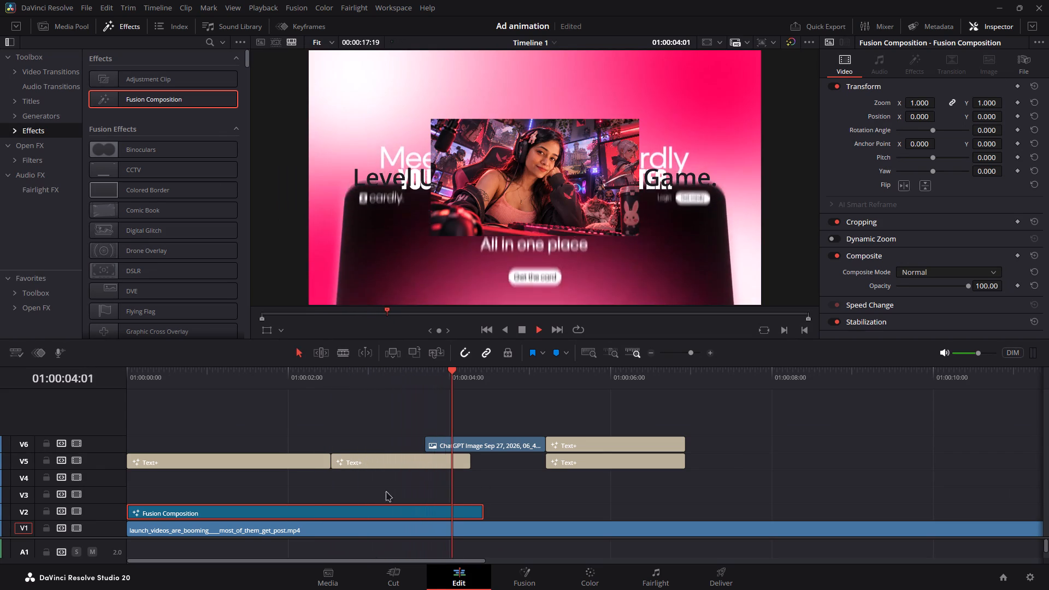
click(298, 387)
key(space)
key(space)
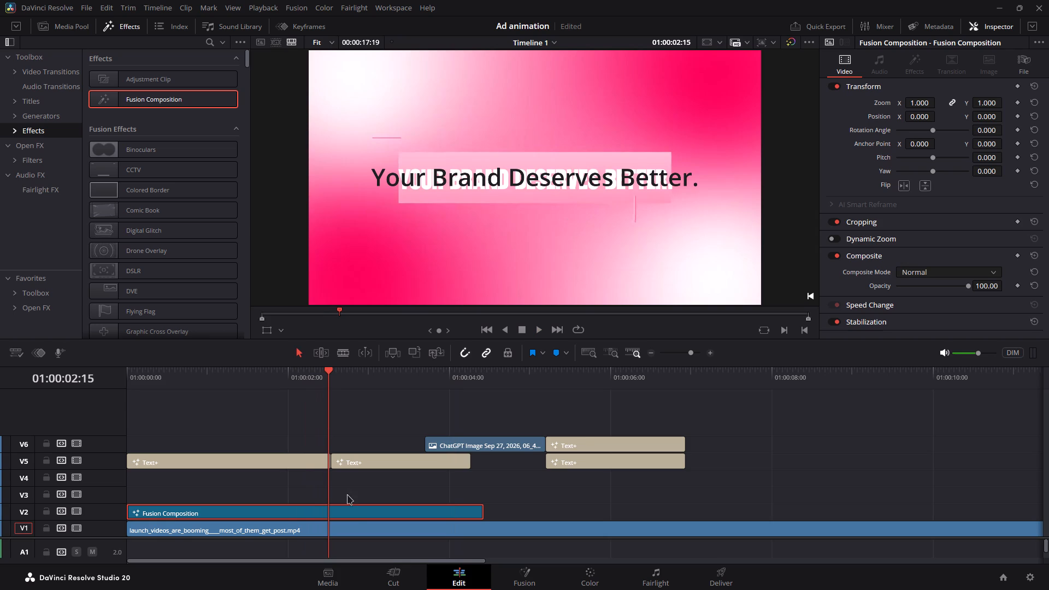
drag(298, 381, 190, 386)
key(space)
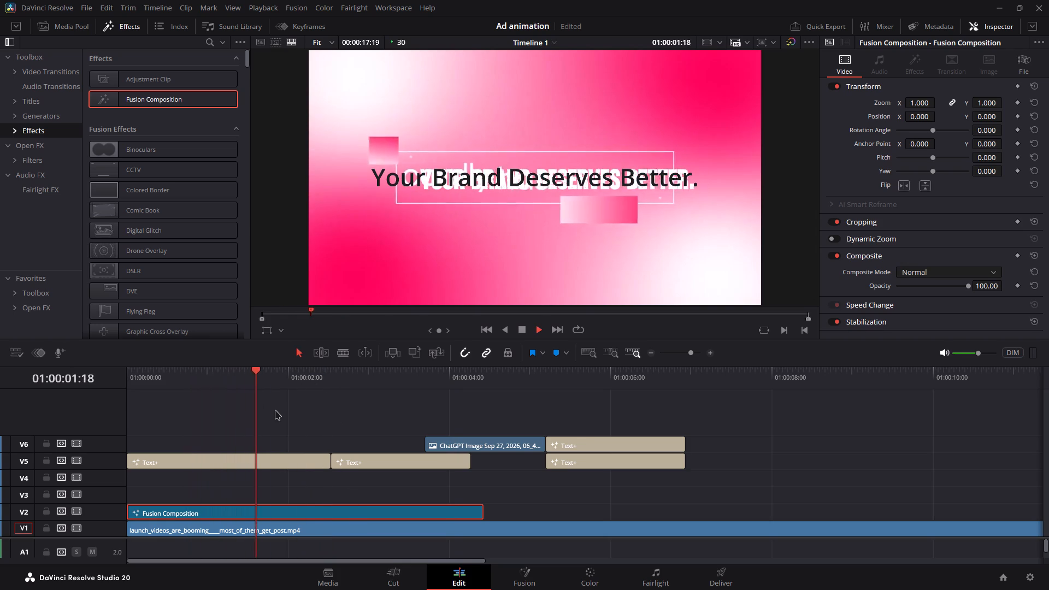
key(space)
Move the cut between the first two Text+ clips on V5 earlier to 01:00:02:07.
drag(298, 383, 306, 389)
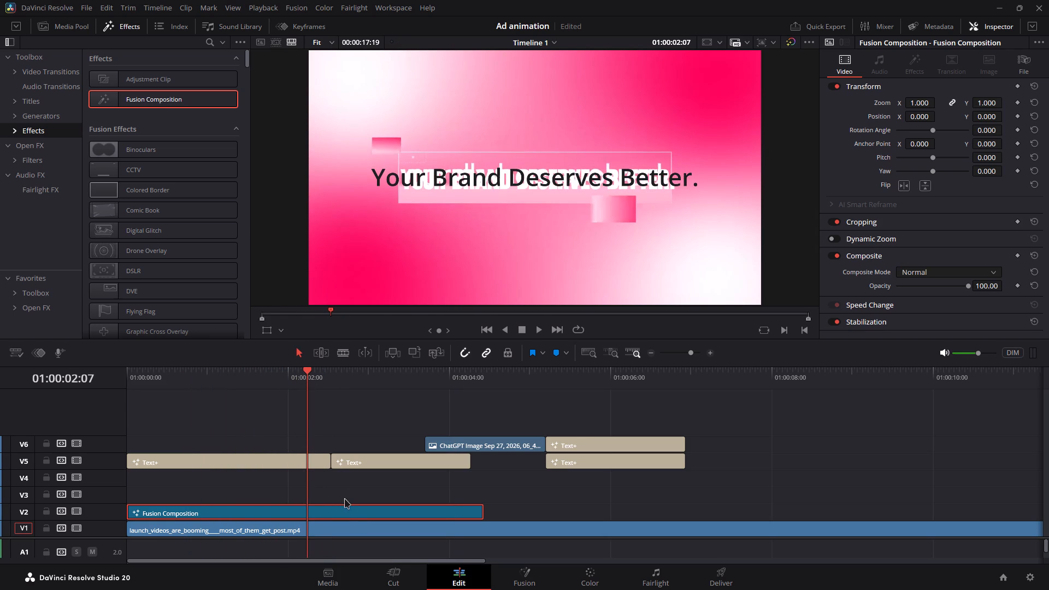
click(345, 513)
drag(329, 458, 301, 458)
Open the Fusion Composition clip at that cut in Fusion and keyframe Rectangle1's Width of 1.0 at frame 67.
click(338, 514)
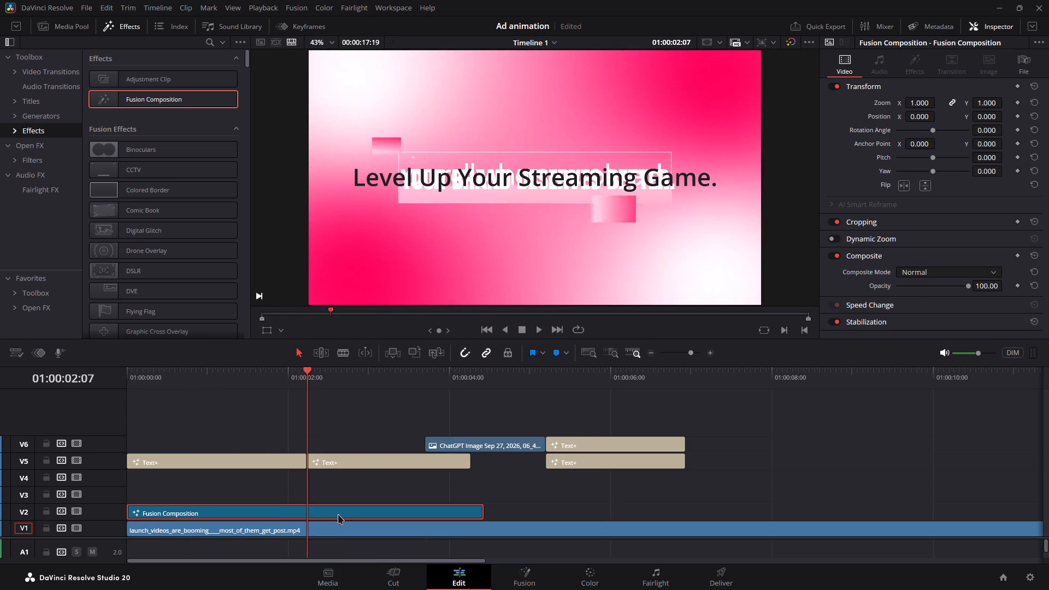
key(f)
click(480, 537)
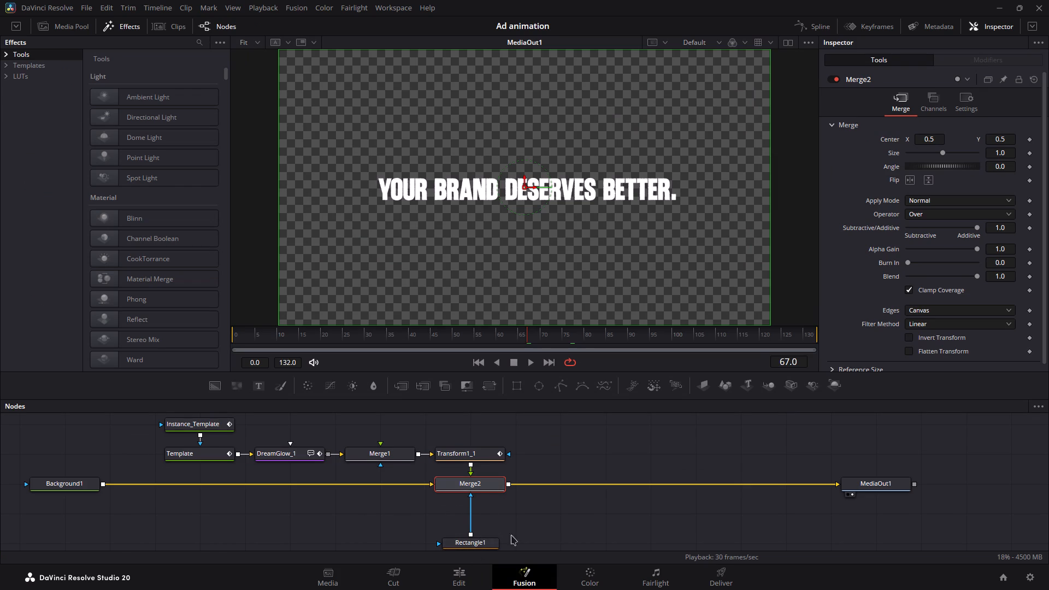
click(472, 541)
click(1030, 239)
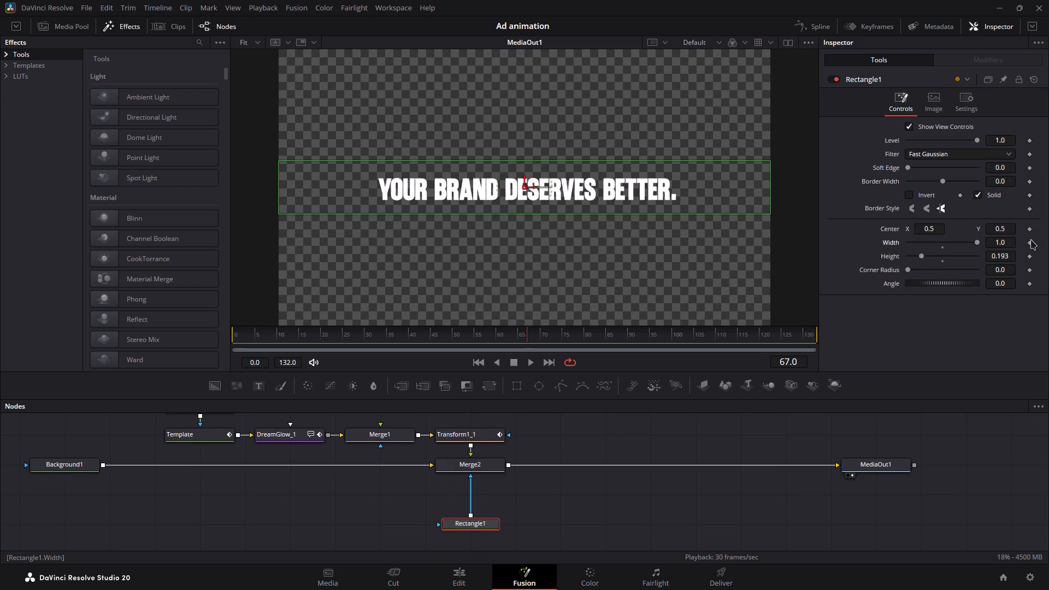
click(1032, 243)
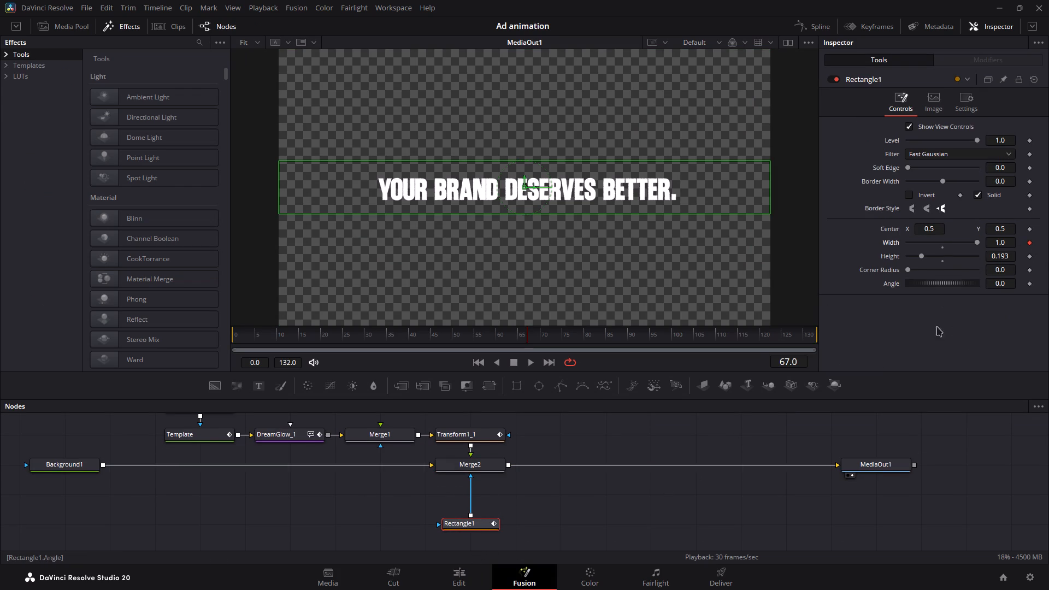
Play the edit timeline past the cut to examine when the reference title finishes shrinking, stopping at 01:00:03:06.
click(470, 577)
key(space)
key(space)
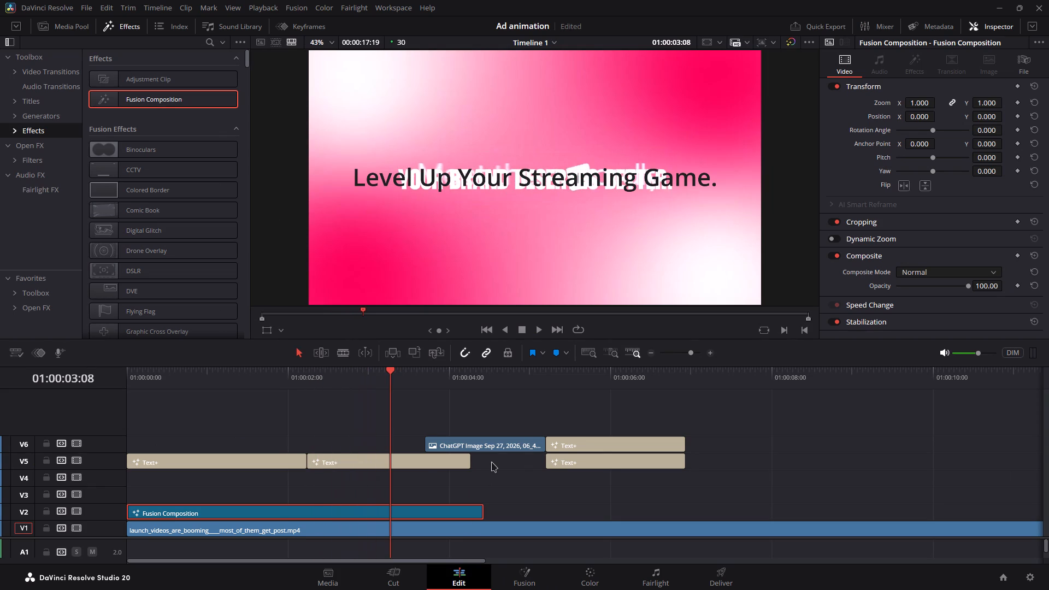
key(space)
key(space)
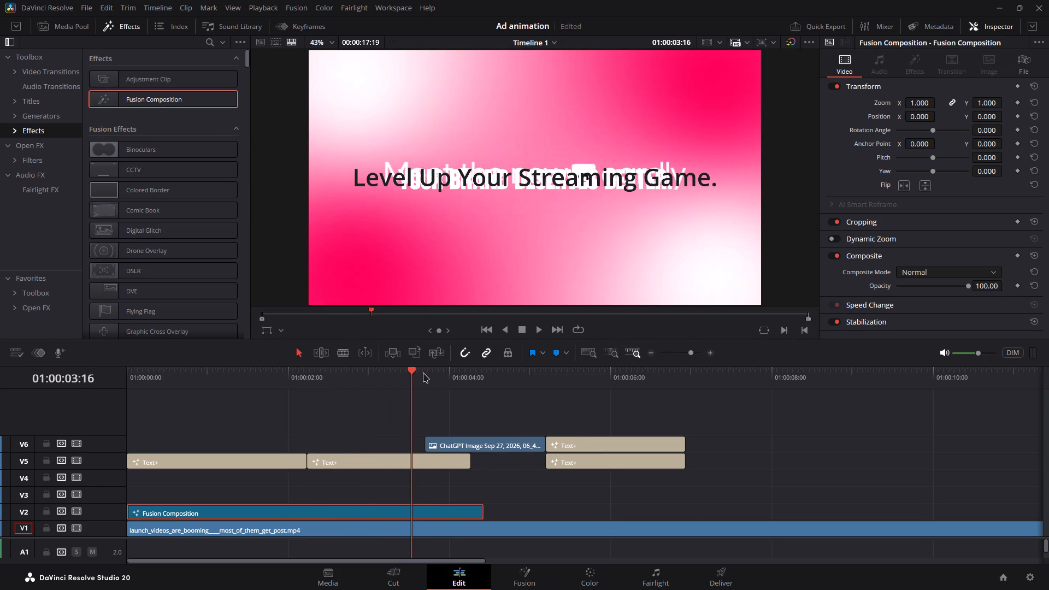
key(space)
key(space)
drag(426, 368, 299, 379)
key(space)
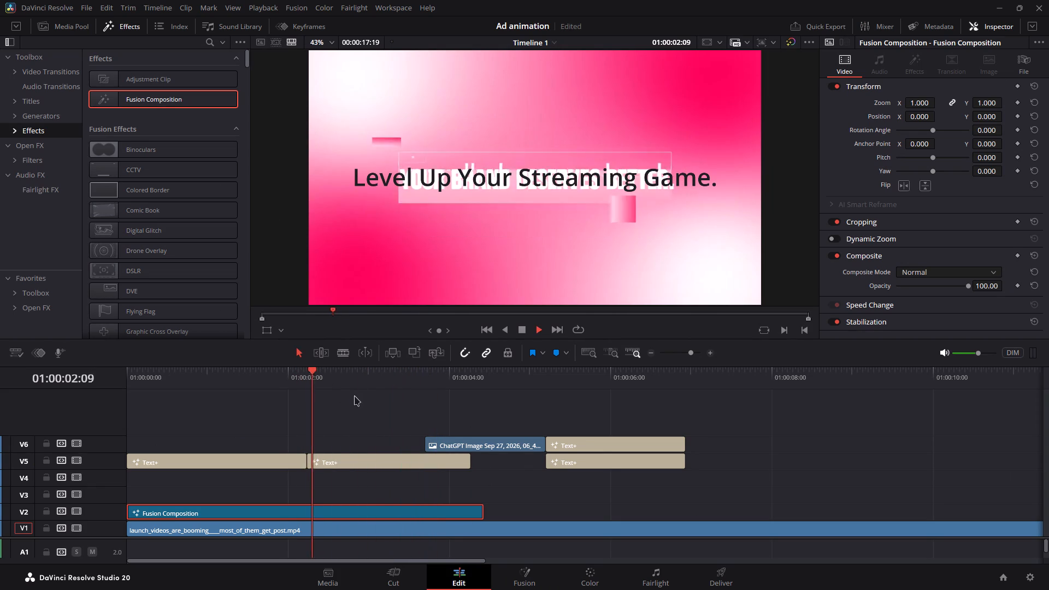
key(space)
Back in Fusion, keyframe Rectangle1's Width at frame 96 as 0.061 and reduce its Height to 0.113.
click(411, 512)
key(f)
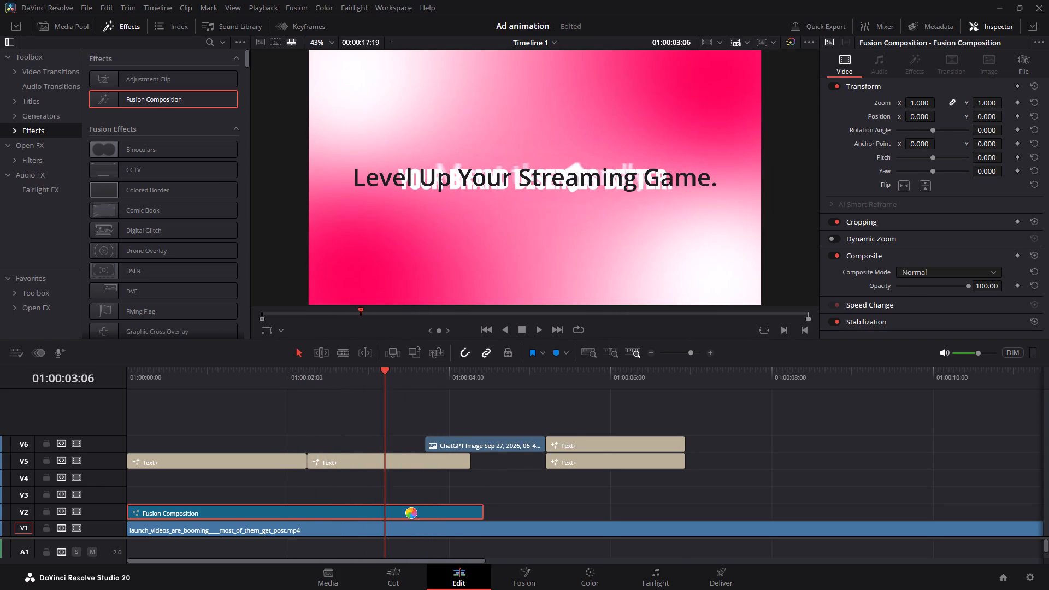
click(470, 528)
click(1029, 242)
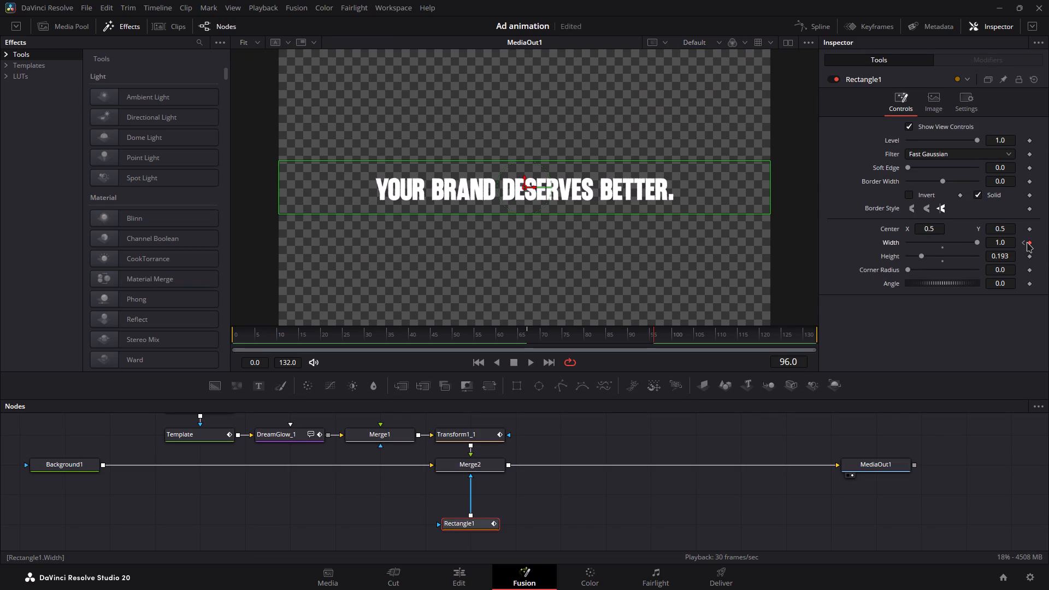
drag(1001, 242, 523, 258)
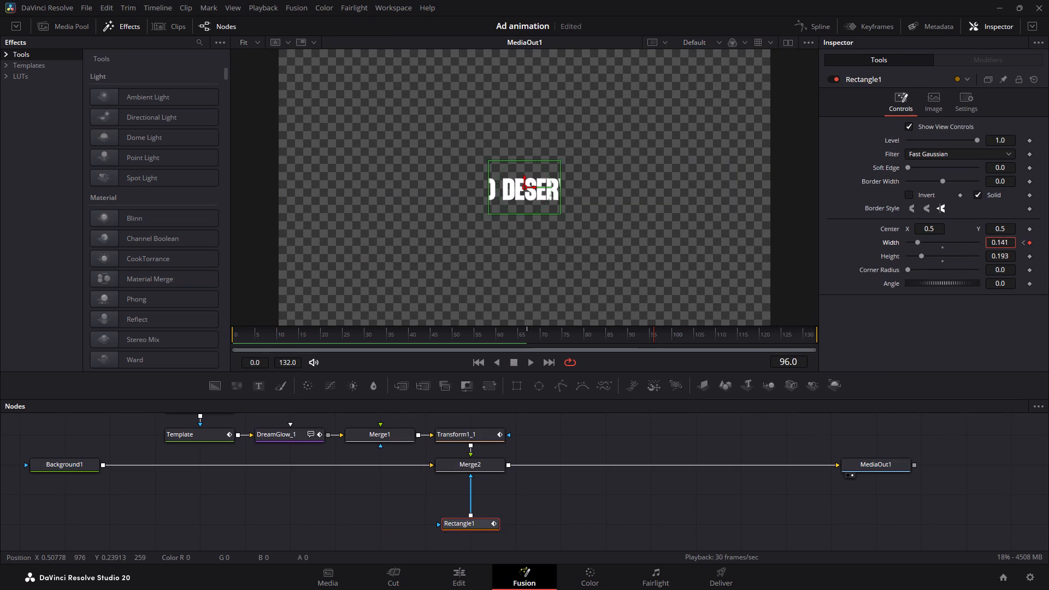
drag(523, 258, 515, 258)
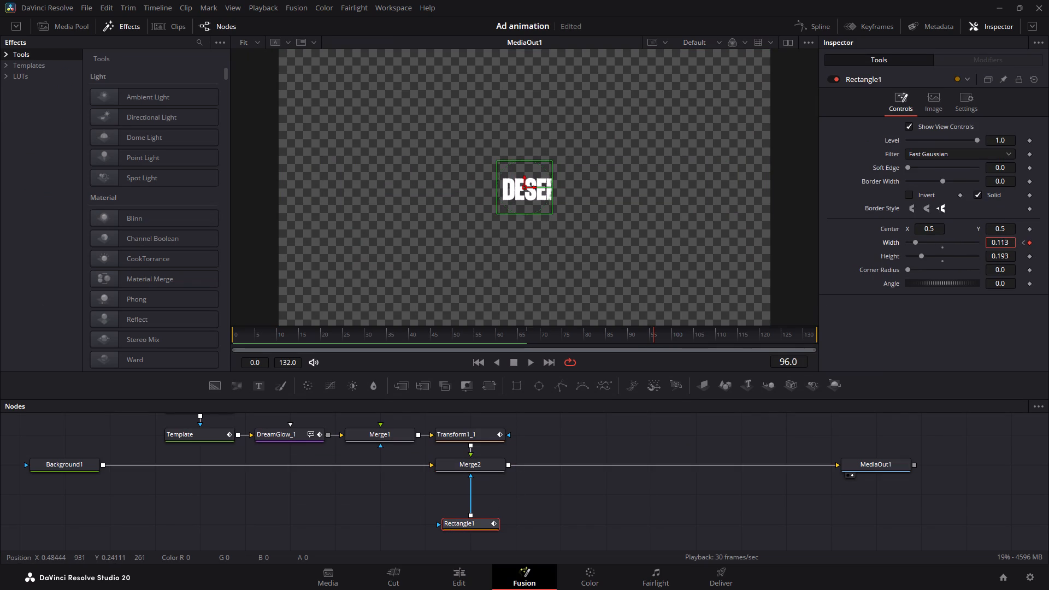
drag(515, 258, 508, 256)
drag(1010, 256, 985, 255)
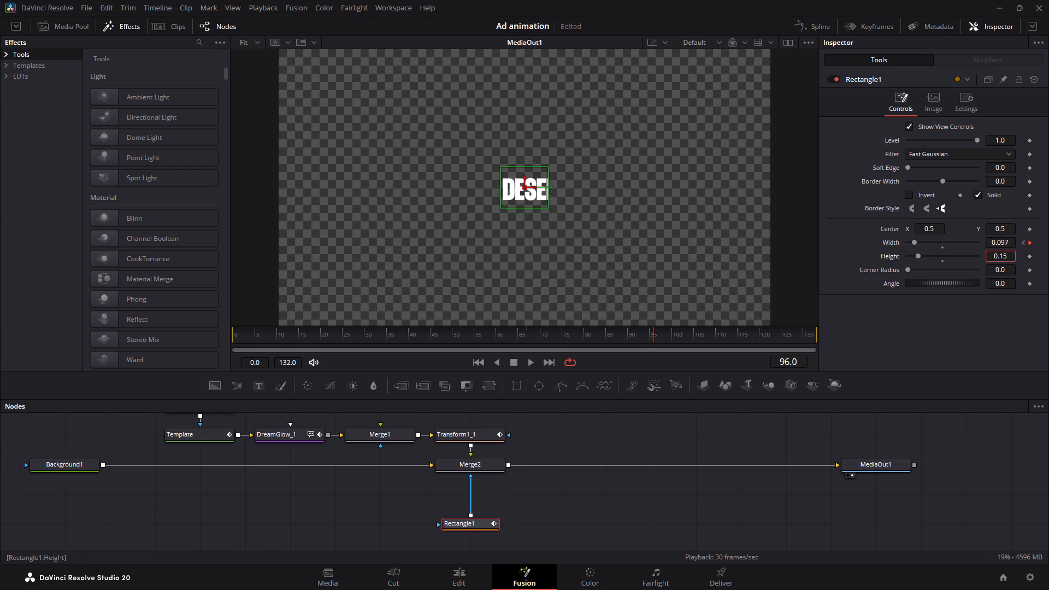
drag(985, 255, 966, 243)
drag(1007, 241, 991, 243)
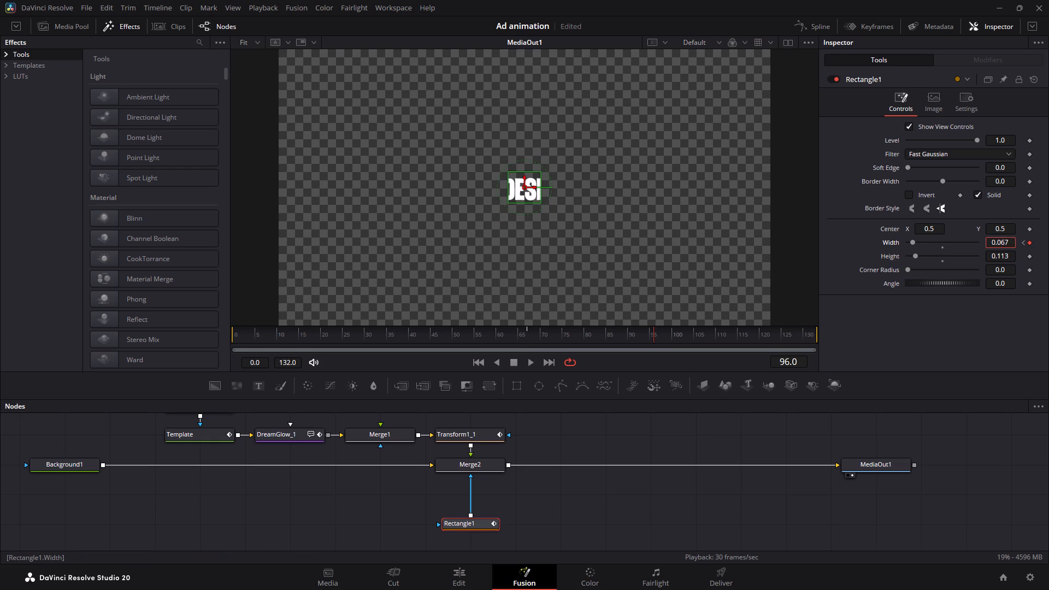
drag(991, 243, 987, 243)
Play the composition to check how the mask closes over the title, revisiting the Width keyframe at frame 67.
drag(591, 335, 462, 337)
key(space)
key(space)
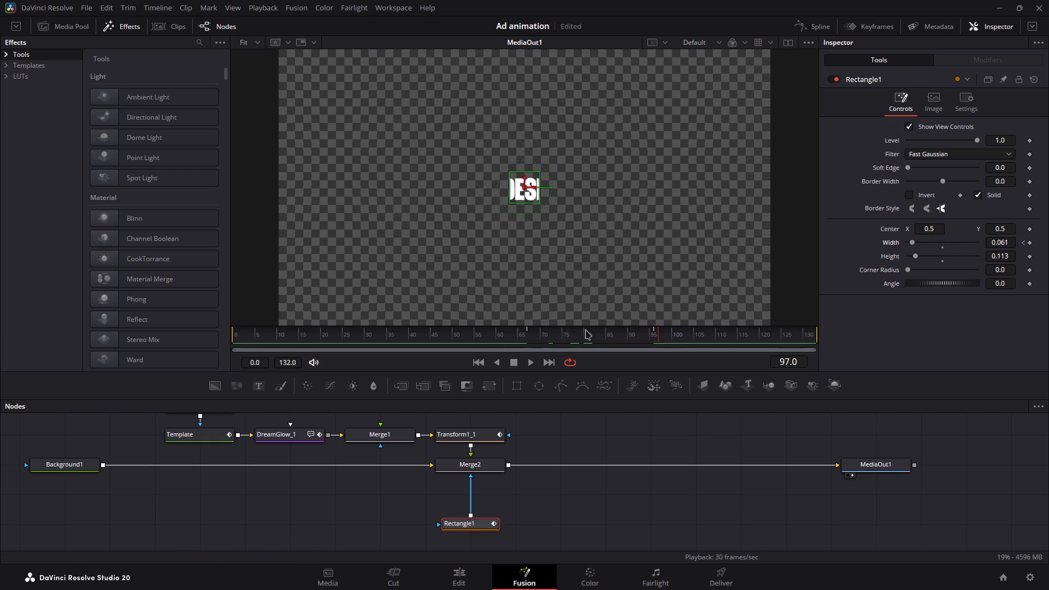
drag(548, 335, 530, 335)
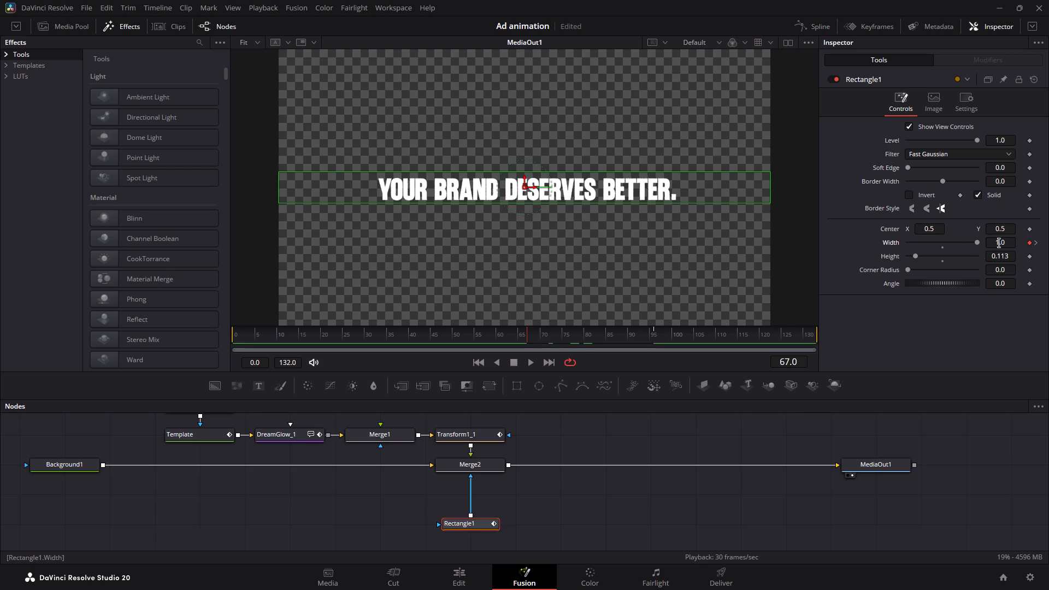
drag(999, 243, 1023, 258)
drag(458, 334, 290, 345)
key(space)
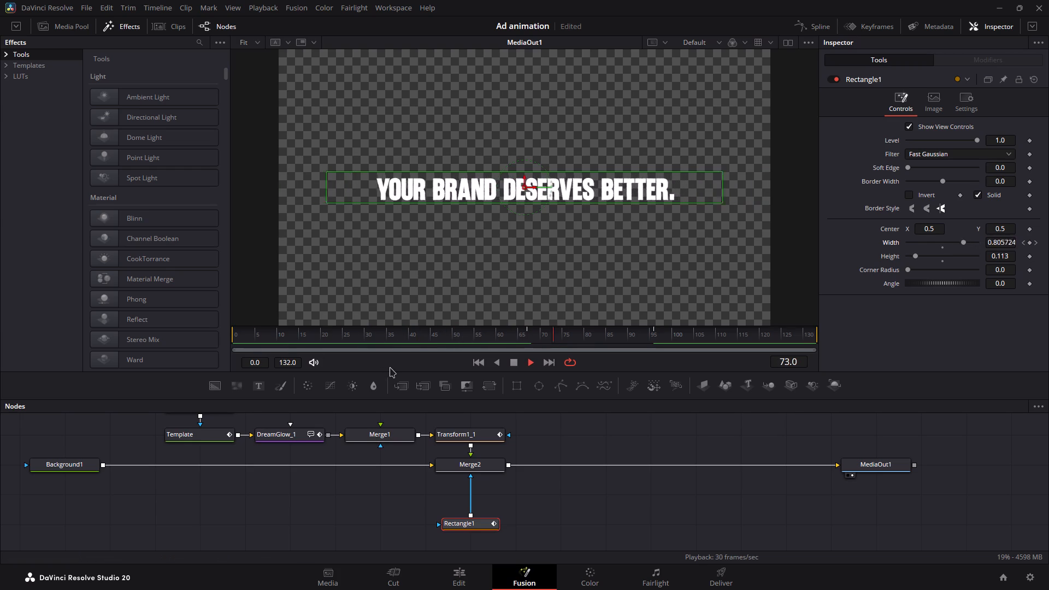
key(space)
Reshape Rectangle1's Width spline to fall steeply from frame 67 and level off toward frame 96, and play the shrink.
key(alt+s)
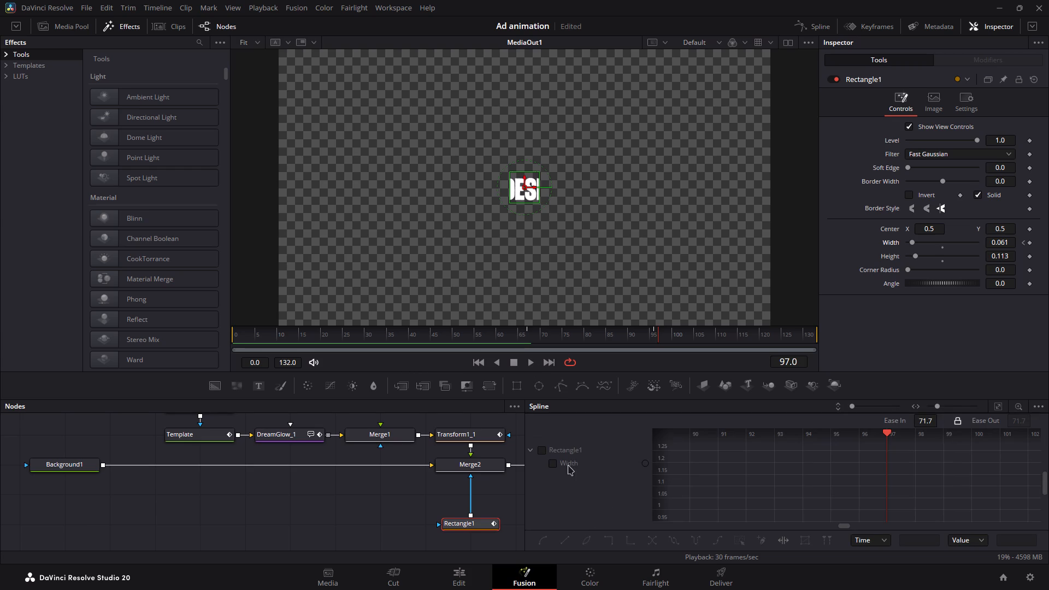
click(563, 465)
click(899, 481)
key(ctrl+a)
click(993, 409)
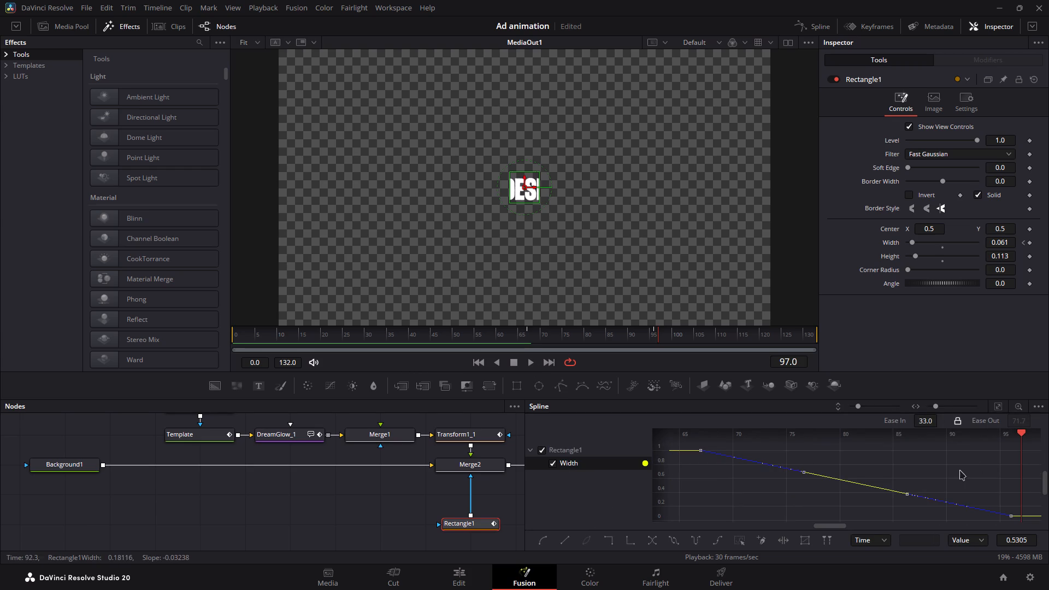
key(s)
drag(800, 451, 783, 491)
key(ctrl+a)
drag(803, 447, 803, 451)
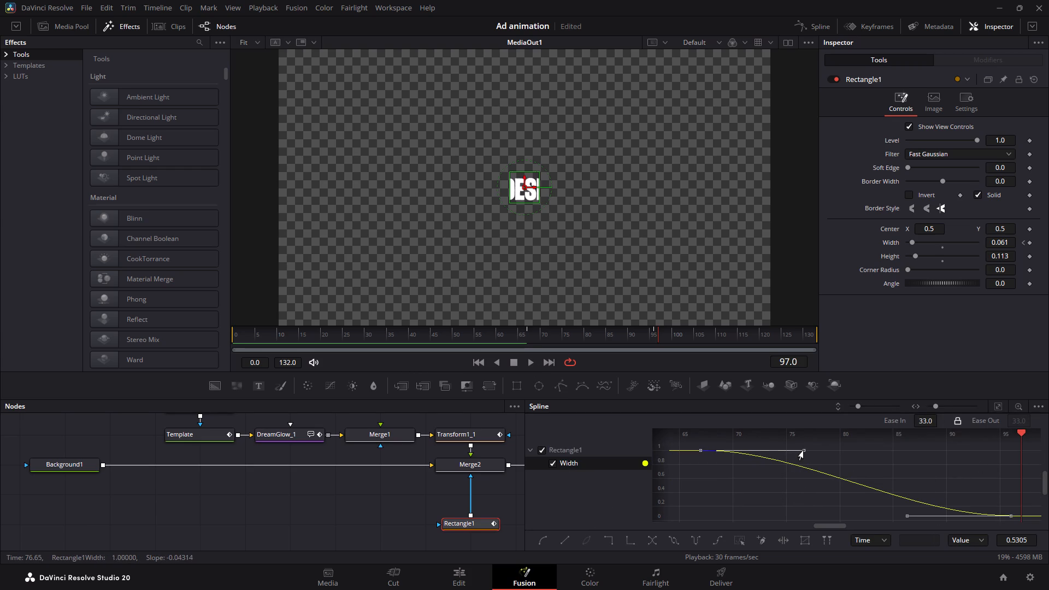
drag(803, 451, 771, 522)
click(513, 337)
key(space)
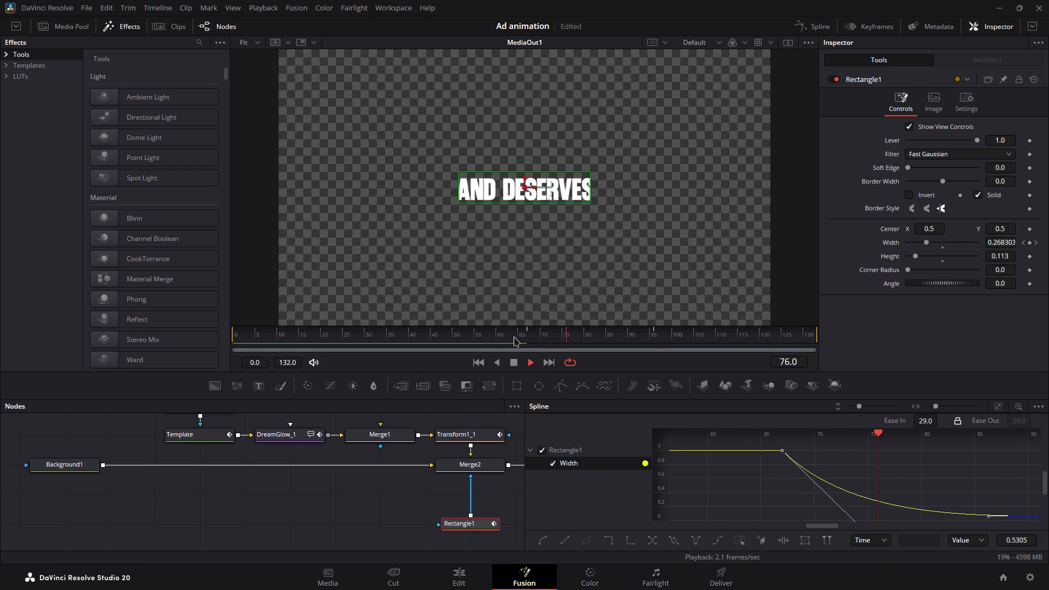
key(space)
key(alt+s)
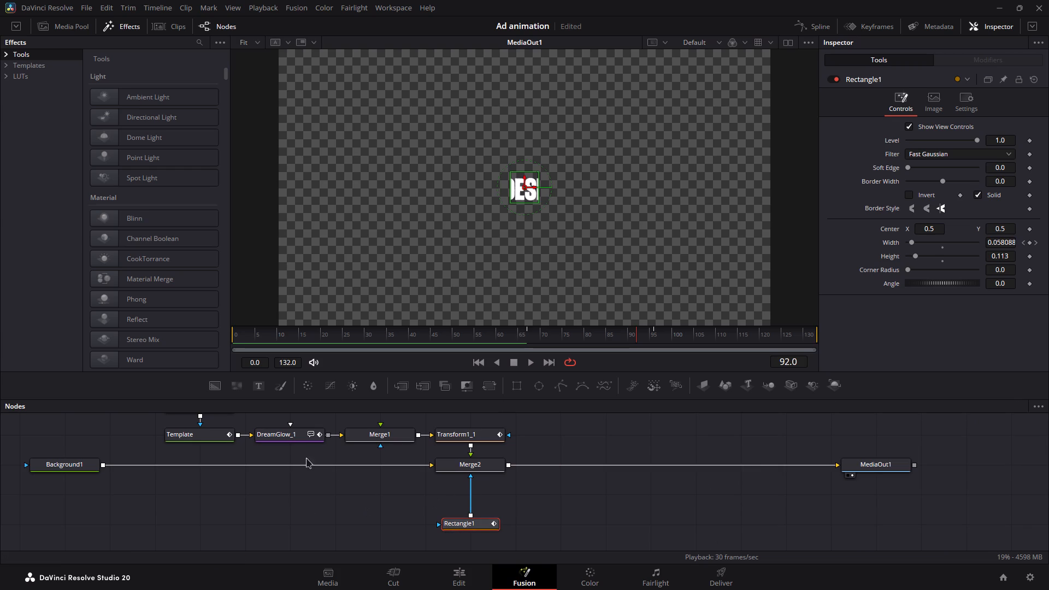
Place Merge1 above Transform1_1 and detach DreamGlow_1 from the node chain, leaving it beside Merge1.
scroll(341, 472, up, 1)
drag(387, 471, 455, 451)
drag(292, 467, 470, 426)
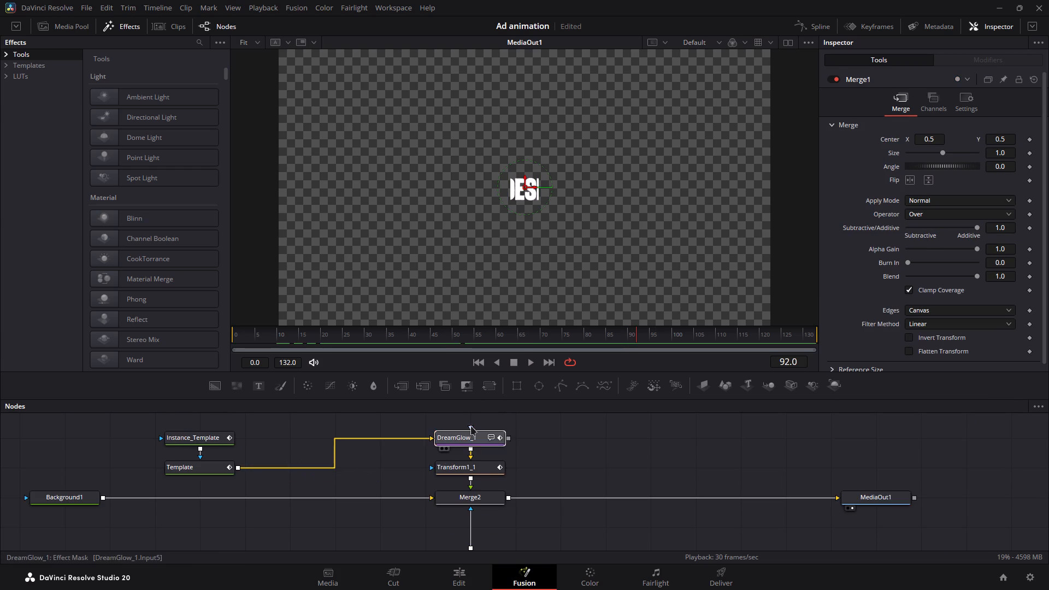
drag(470, 426, 471, 418)
scroll(335, 467, up, 1)
drag(483, 443, 620, 473)
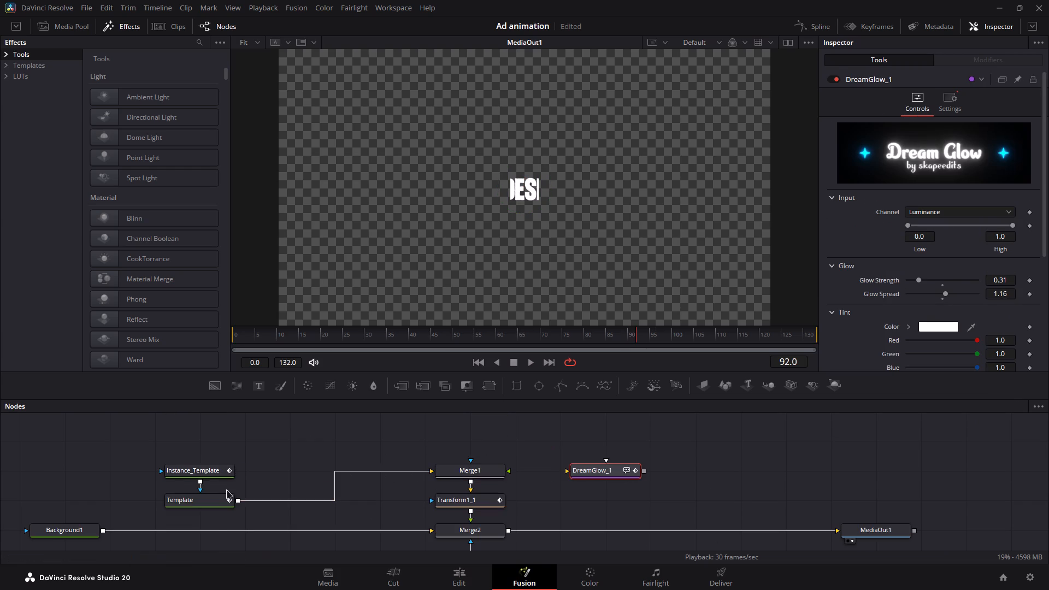
Stack the Instance_Template and Template nodes together directly above Merge1.
drag(188, 439, 210, 520)
drag(203, 508, 479, 452)
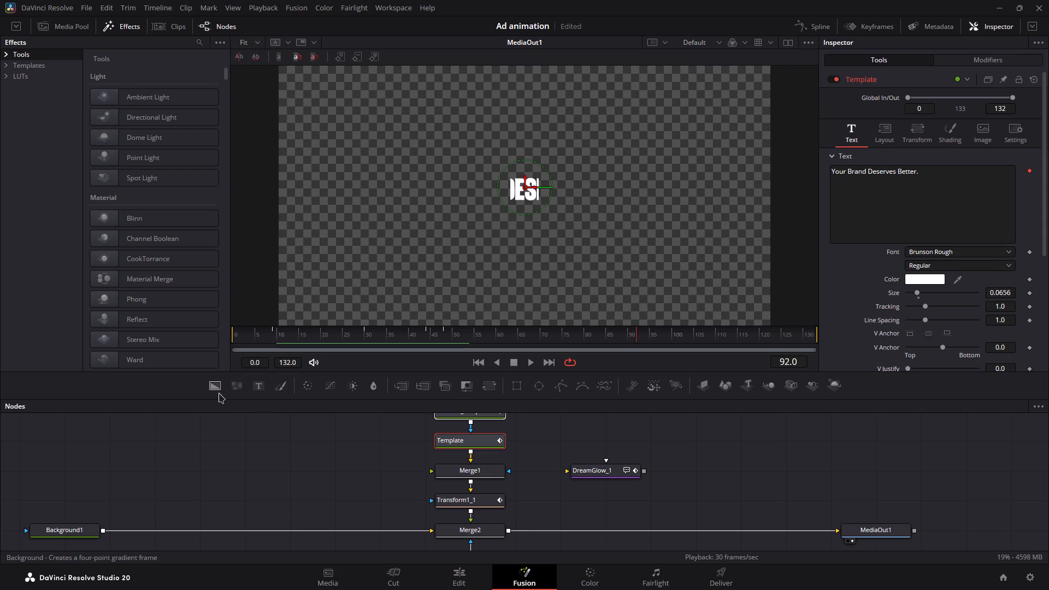
Add a Background node above the main node line and merge it over Background1's output.
click(219, 393)
key(ctrl+z)
drag(213, 383, 215, 390)
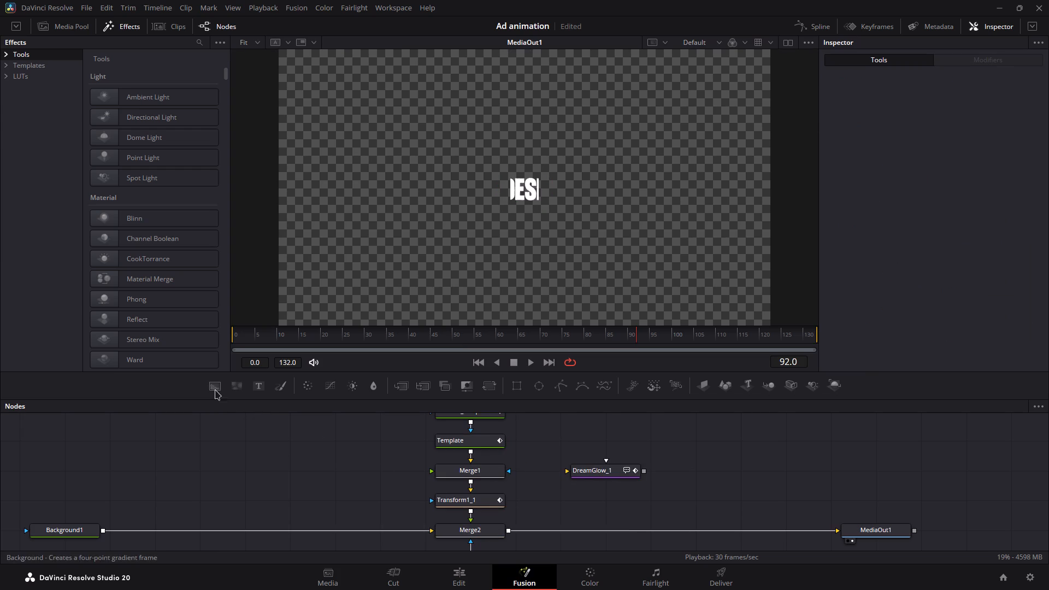
drag(215, 390, 213, 488)
scroll(255, 497, down, 1)
drag(238, 469, 116, 500)
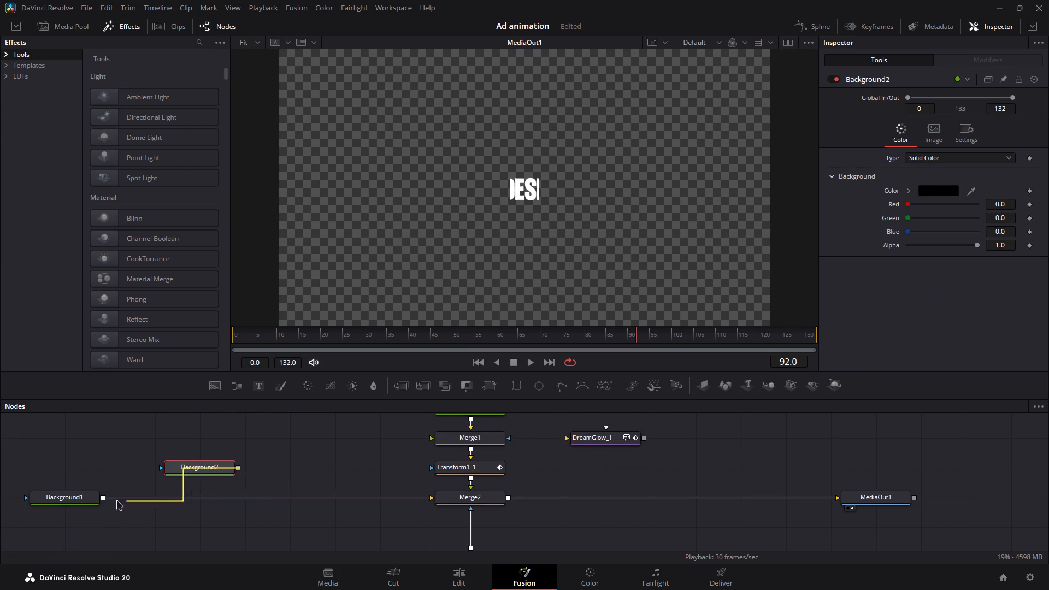
drag(116, 500, 101, 495)
Set Background2's colour to the light pink #ff8e8e.
click(190, 472)
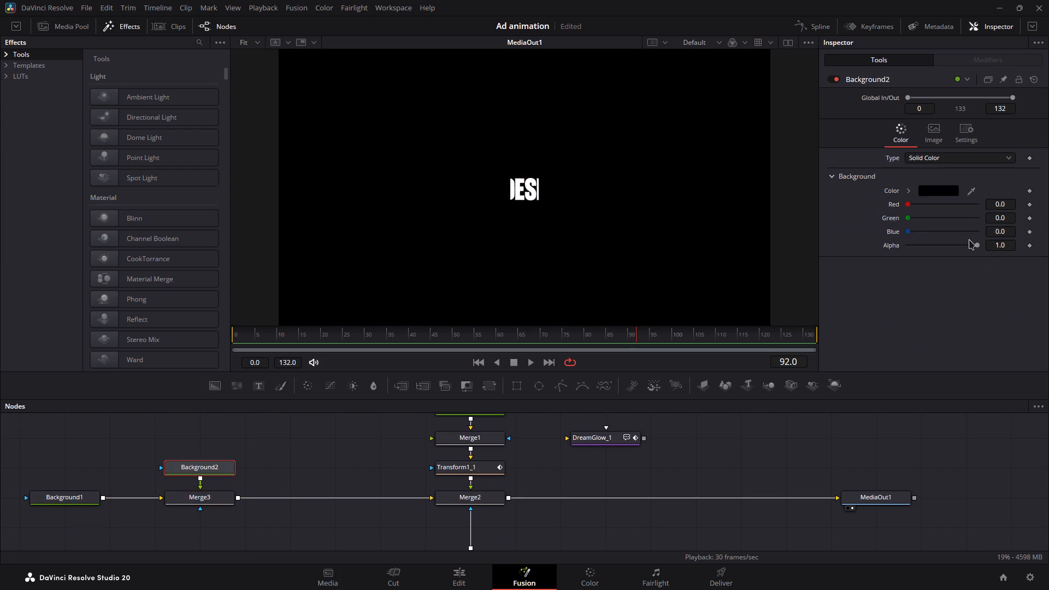
drag(977, 243, 1009, 245)
click(938, 190)
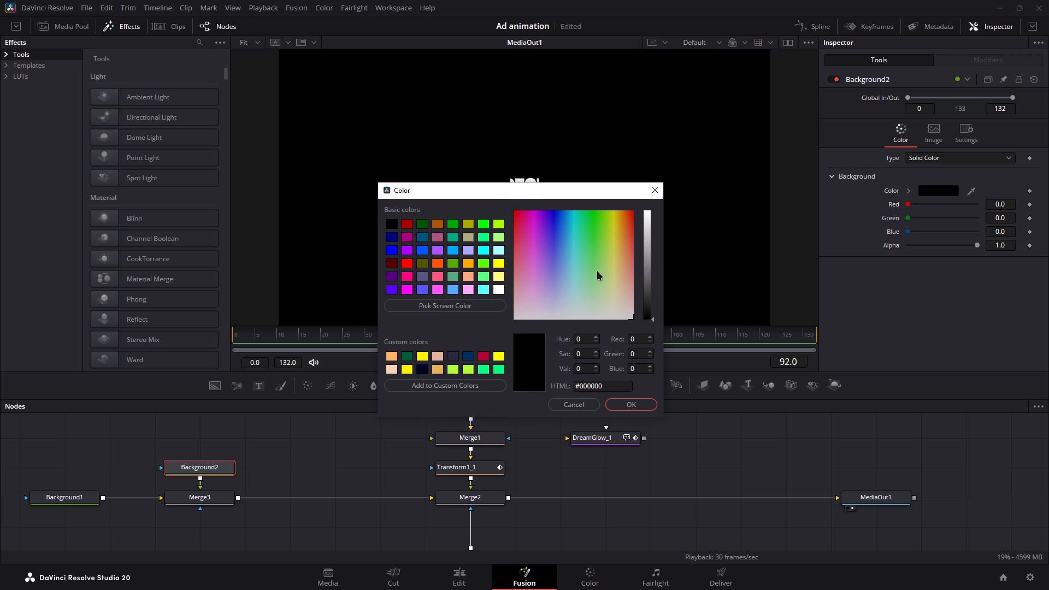
drag(608, 271, 676, 271)
drag(653, 240, 649, 204)
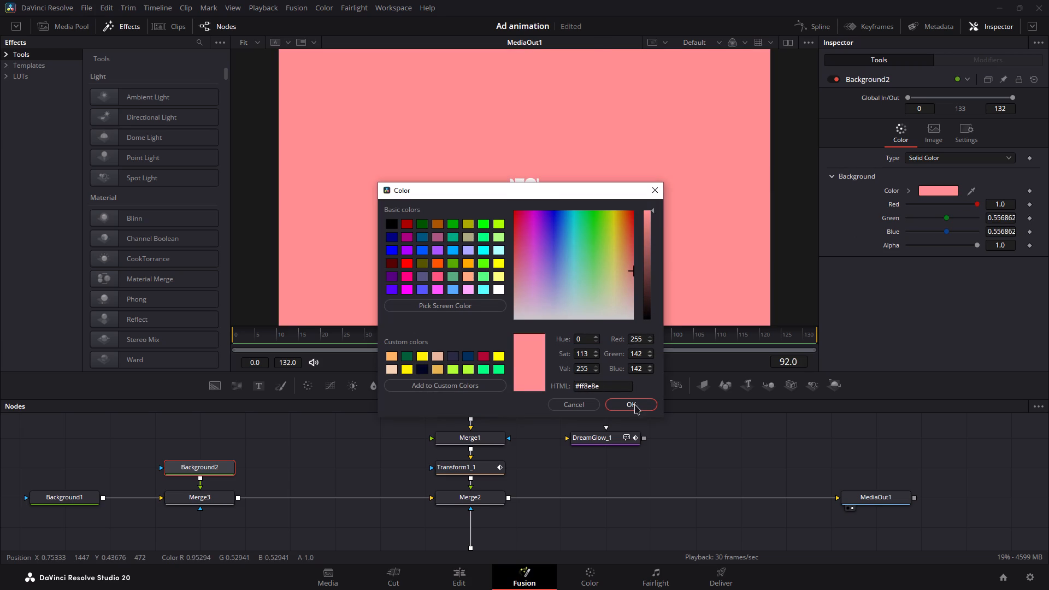
click(634, 404)
Connect Rectangle1 to Background2 as its mask.
scroll(574, 488, down, 1)
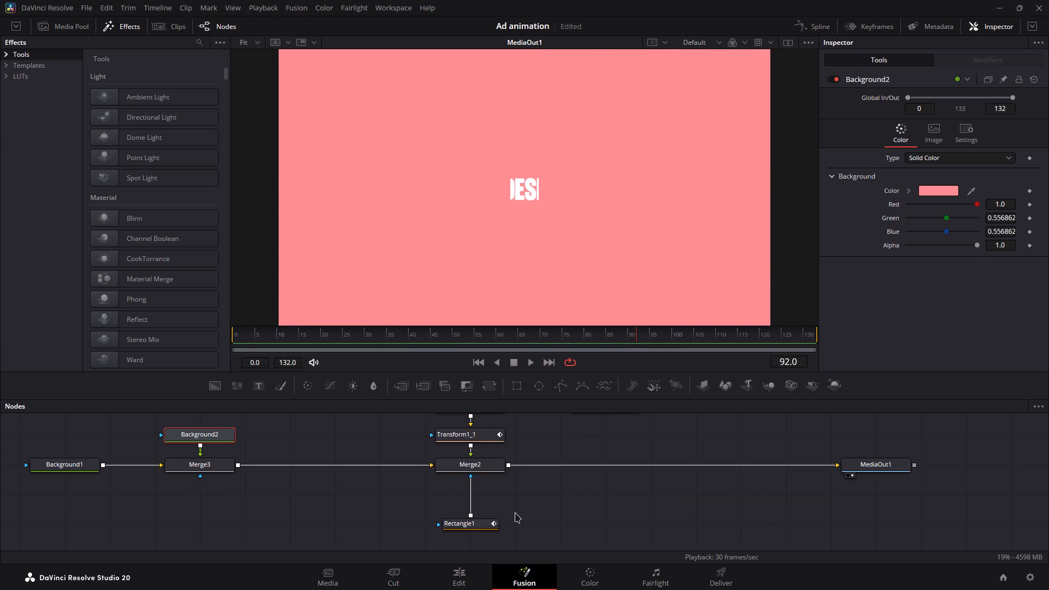
drag(470, 514, 211, 438)
Play the composition from the start to check the masked pink background together with the title.
drag(413, 338, 138, 347)
key(space)
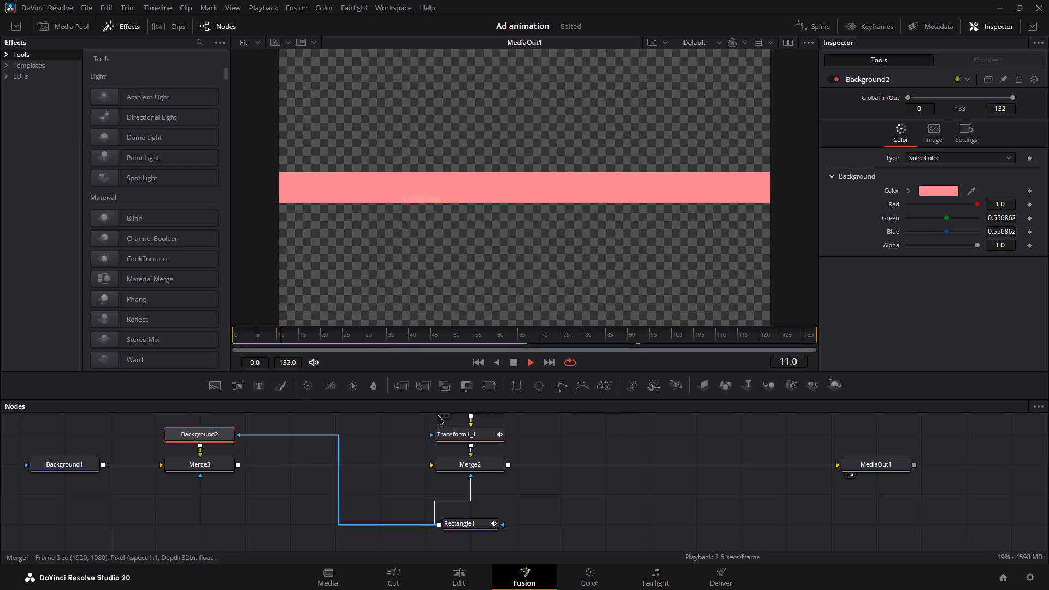
key(space)
key(space)
key(space)
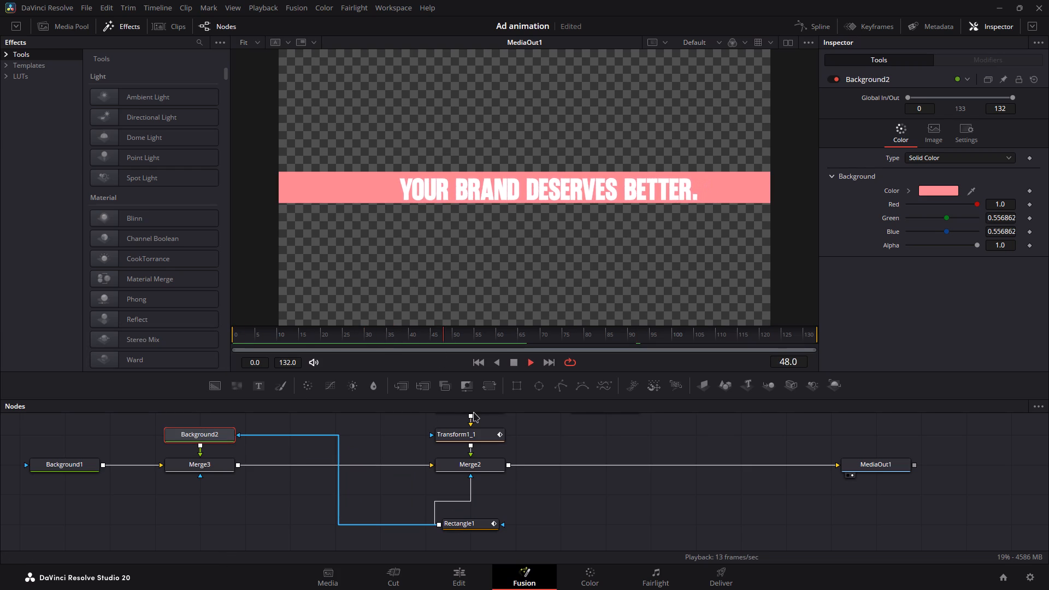
key(space)
key(space)
key(space)
key(space)
key(space)
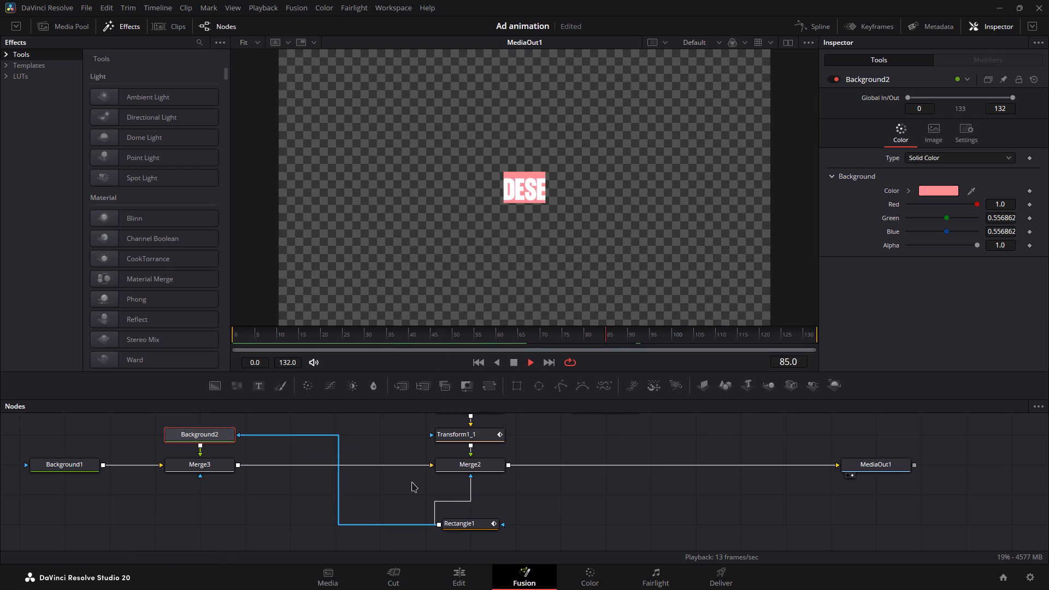
key(space)
Move the Rectangle1 node to just below the line between Merge3 and Merge2.
drag(465, 527, 380, 528)
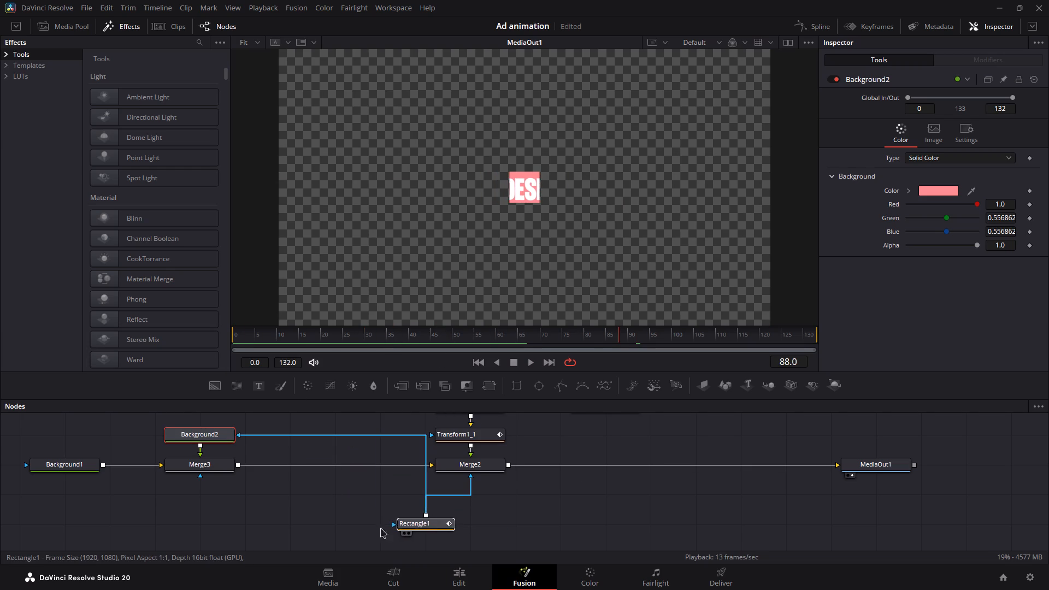
drag(380, 528, 347, 506)
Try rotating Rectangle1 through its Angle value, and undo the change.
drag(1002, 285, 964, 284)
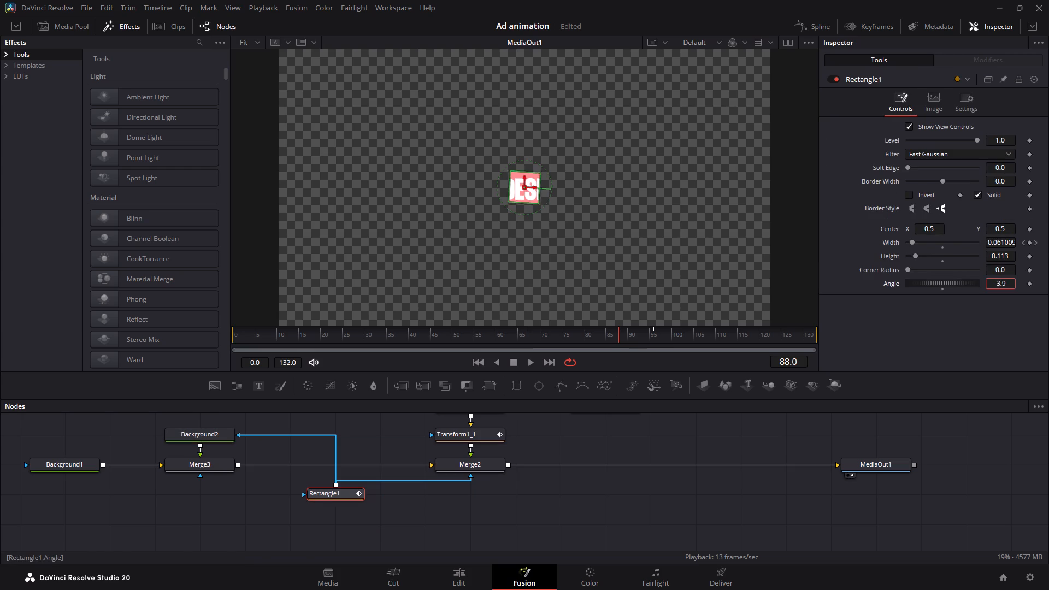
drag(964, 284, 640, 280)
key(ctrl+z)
Keyframe Rectangle1's Center at 0.5, 0.5 on frame 90, undoing a trial shift of Center X.
key(space)
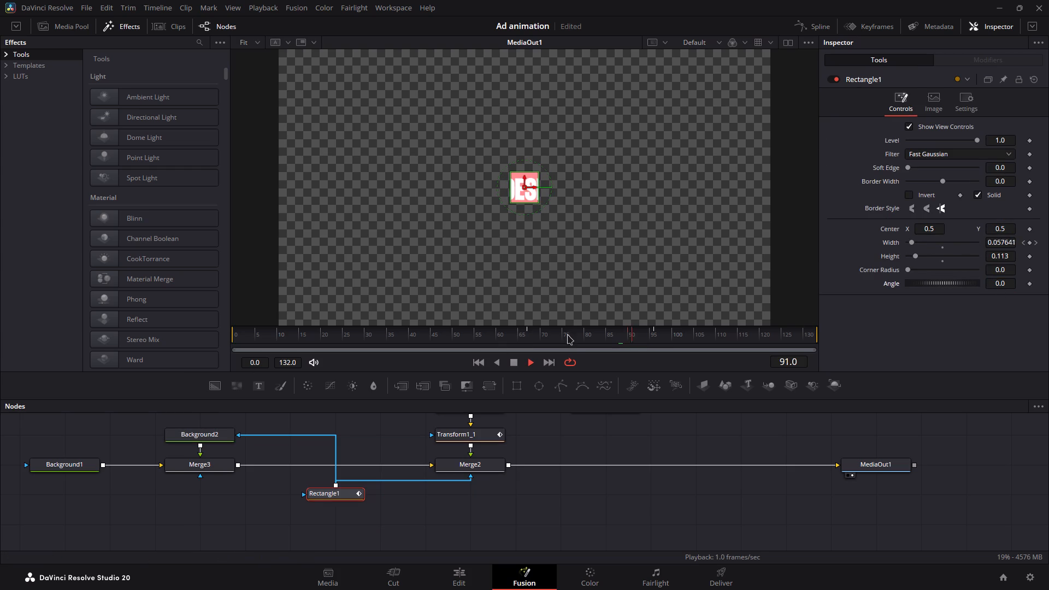
key(space)
drag(631, 333, 552, 345)
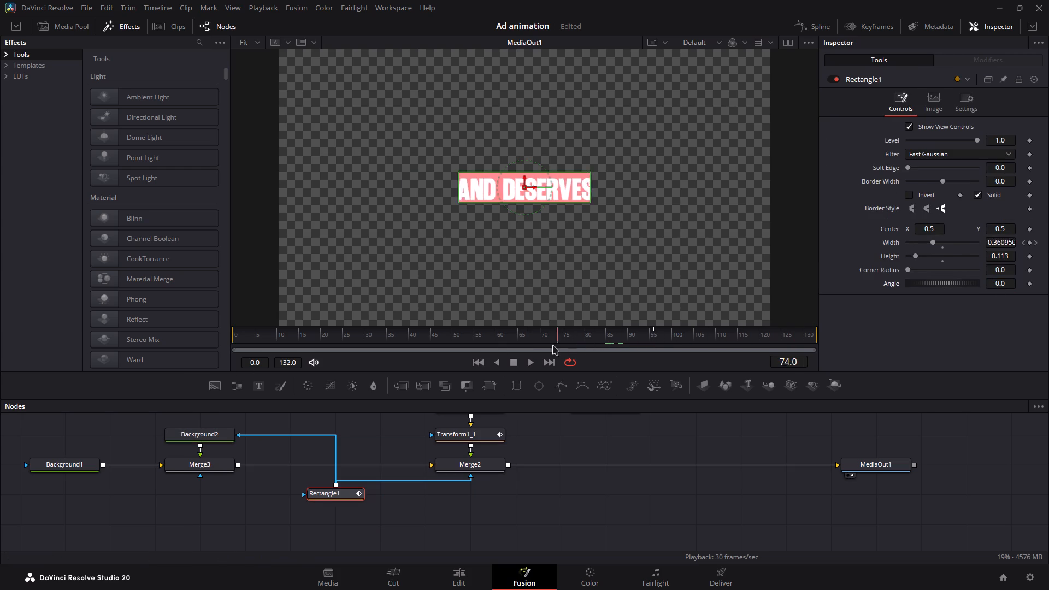
drag(552, 345, 630, 350)
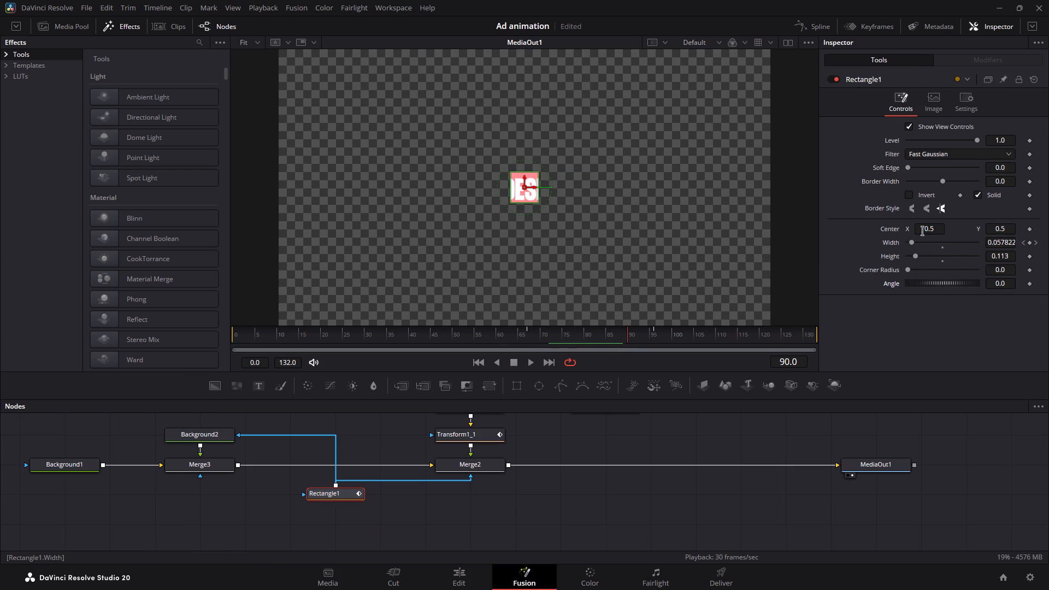
drag(926, 228, 981, 232)
key(ctrl+z)
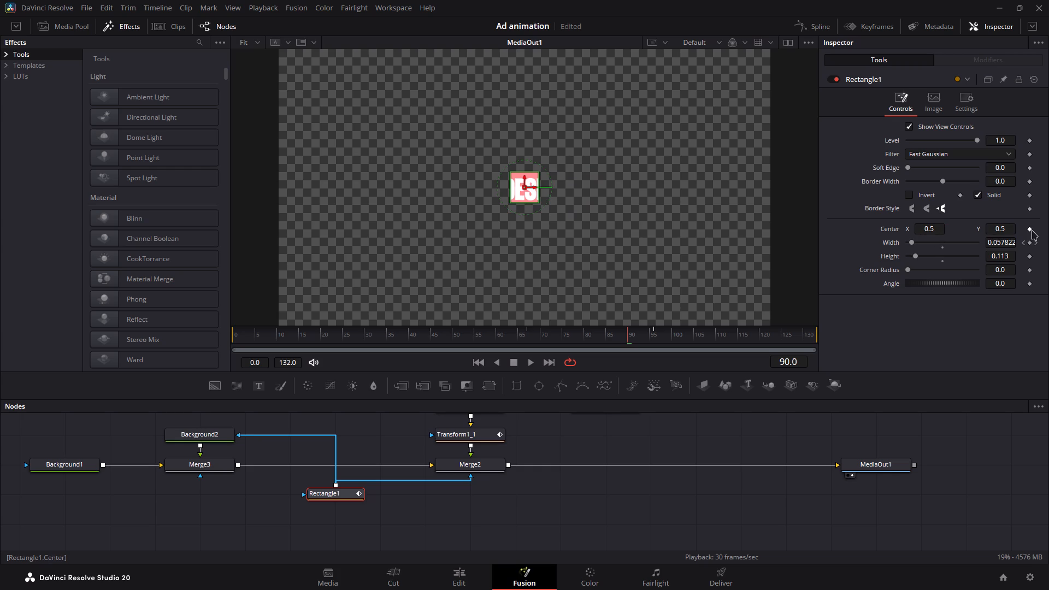
click(1033, 230)
click(1029, 227)
At the last frame, 132, set Rectangle1's Center X to about 1.034 so the mask slides out of frame.
key(Right)
key(Right)
key(Right)
key(Right)
key(Right)
key(Right)
key(Right)
key(Right)
key(Right)
key(Right)
key(Right)
key(Right)
key(Right)
key(Right)
key(Right)
key(Right)
key(Right)
key(Right)
key(Right)
key(Right)
key(Right)
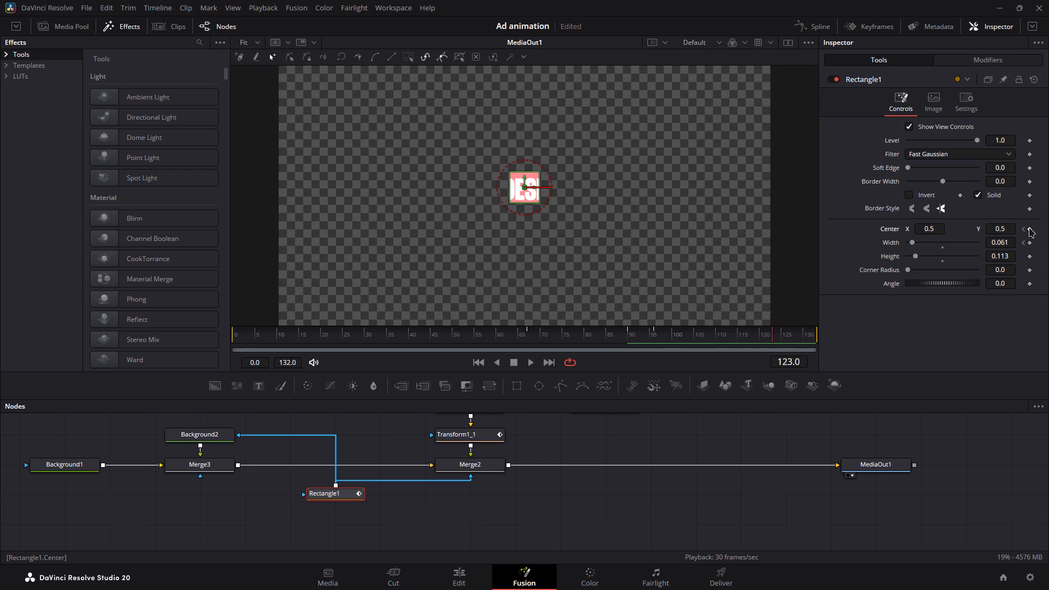
key(Left)
key(Left)
drag(933, 229, 703, 247)
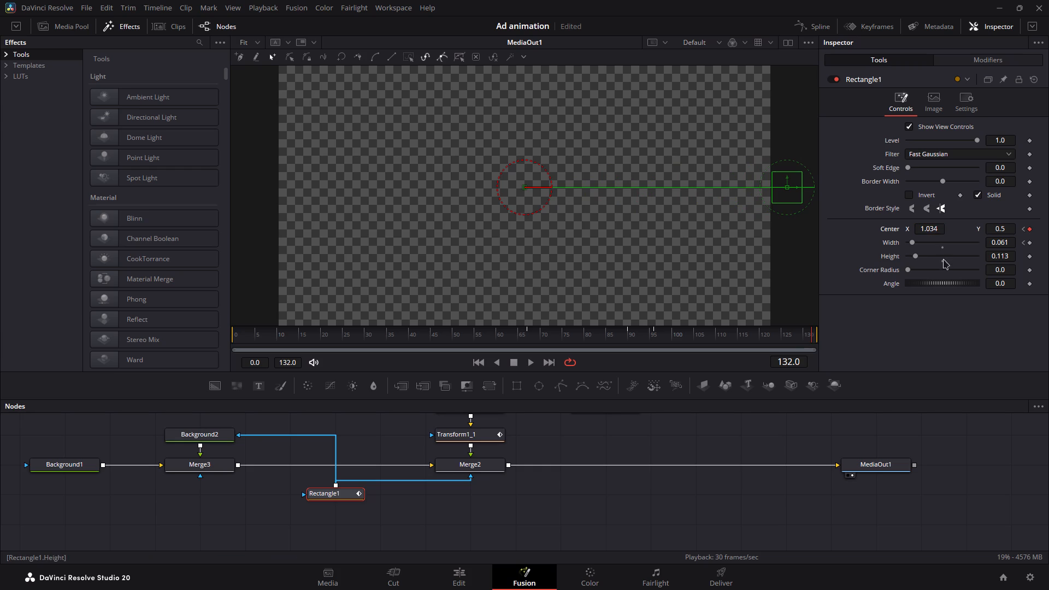
Return to the Center keyframe at frame 90 and keyframe Rectangle1's Angle at 0.0.
click(1023, 229)
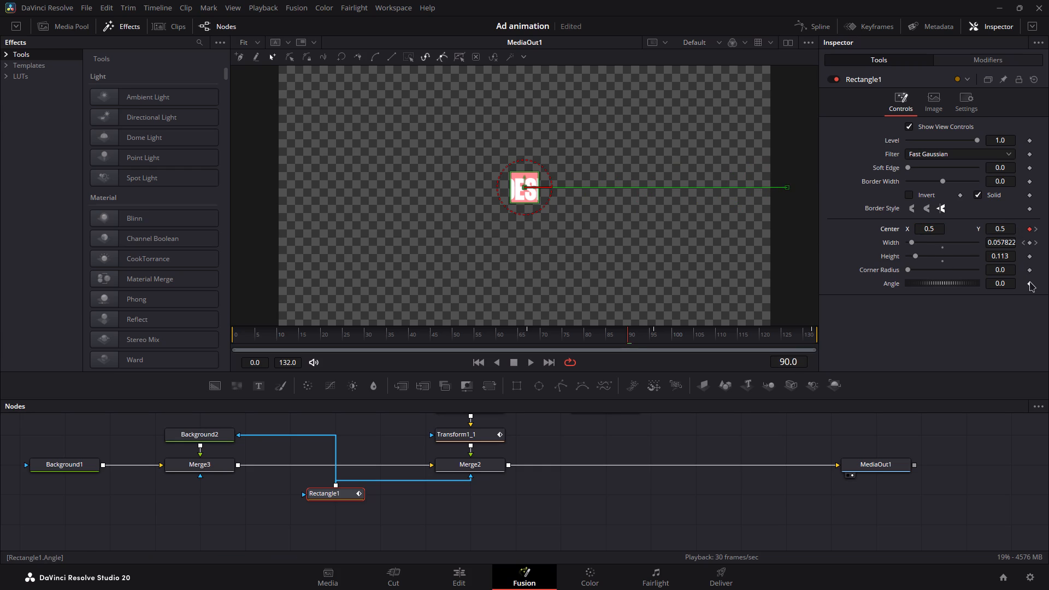
click(1029, 281)
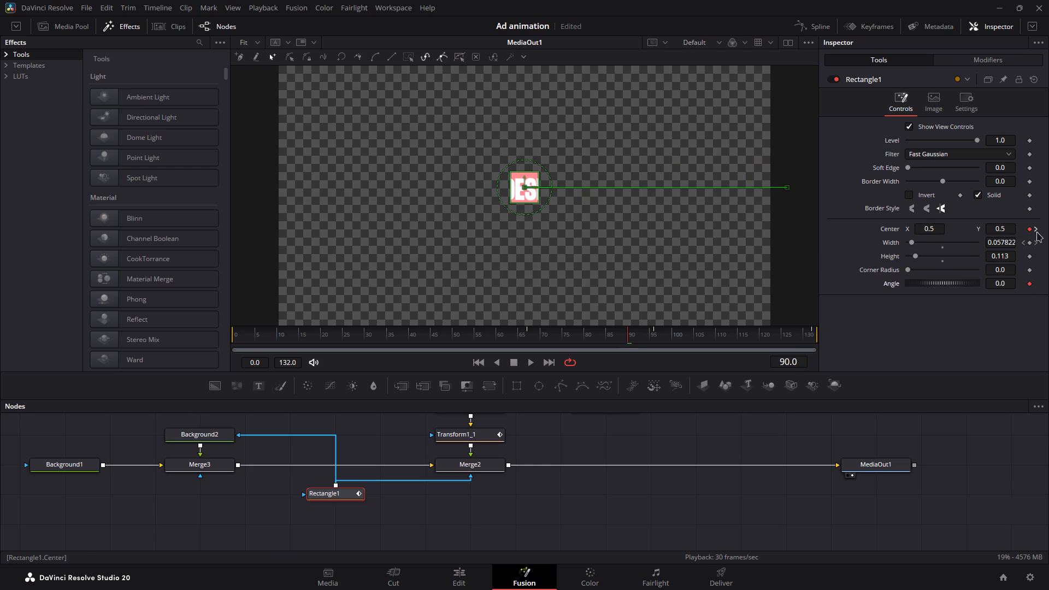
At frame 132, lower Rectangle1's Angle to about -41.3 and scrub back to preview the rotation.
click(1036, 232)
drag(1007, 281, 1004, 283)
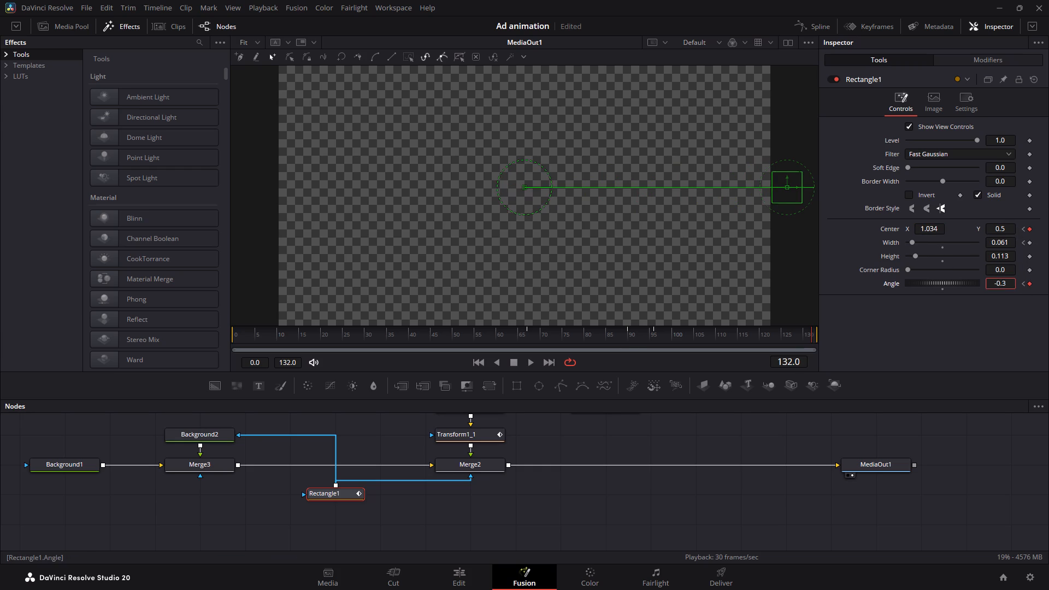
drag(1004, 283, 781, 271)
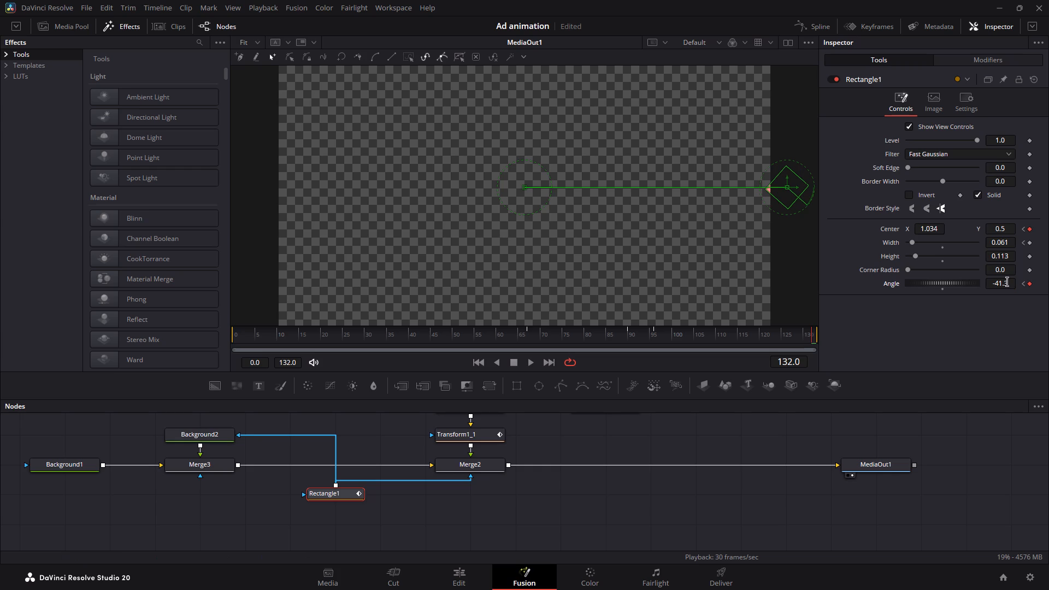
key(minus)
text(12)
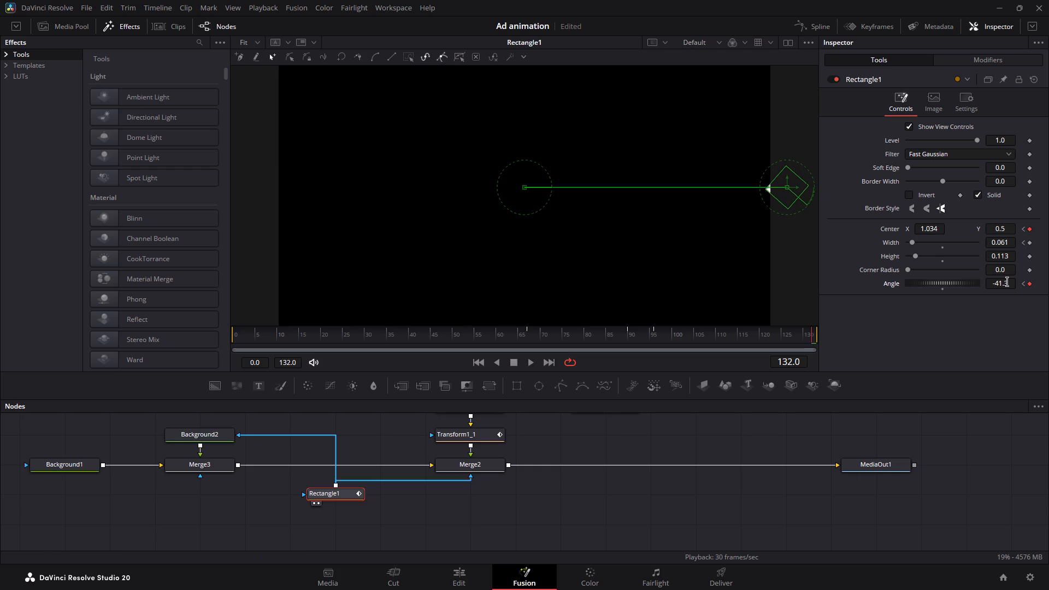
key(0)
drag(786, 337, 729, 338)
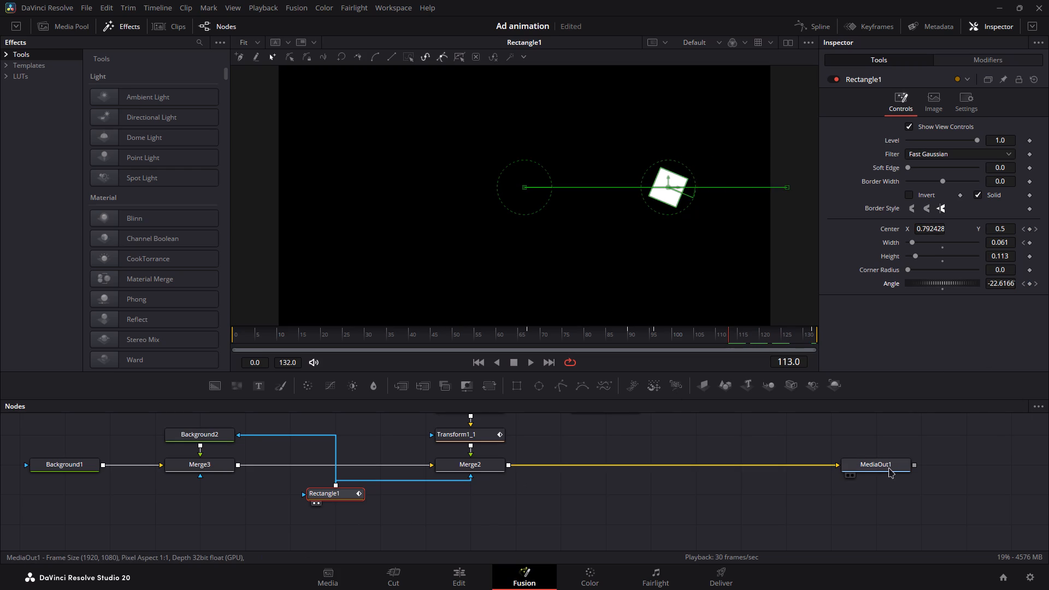
Show MediaOut1 in the viewer again.
click(889, 468)
key(2)
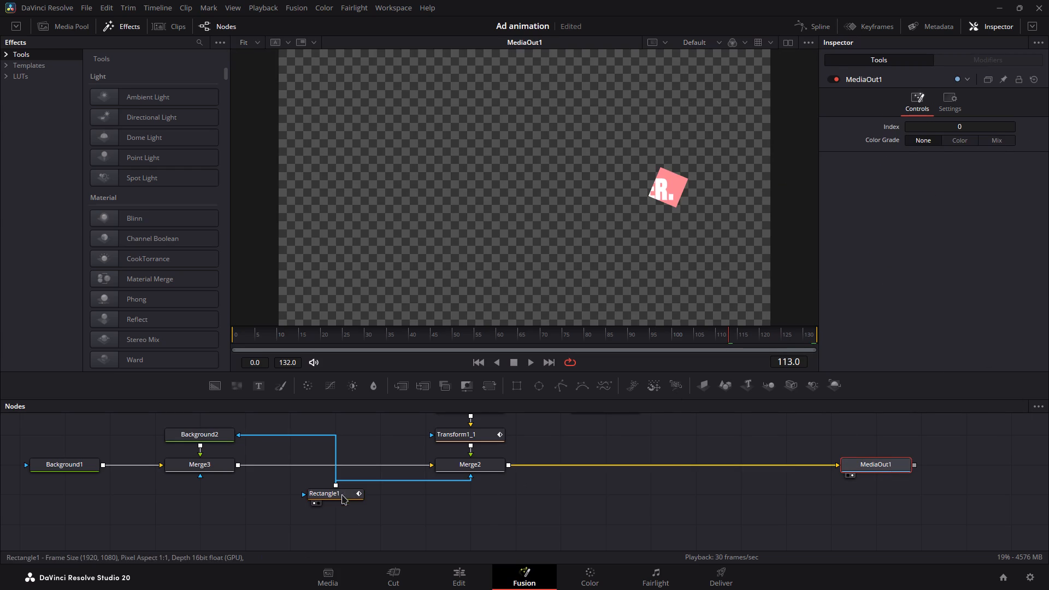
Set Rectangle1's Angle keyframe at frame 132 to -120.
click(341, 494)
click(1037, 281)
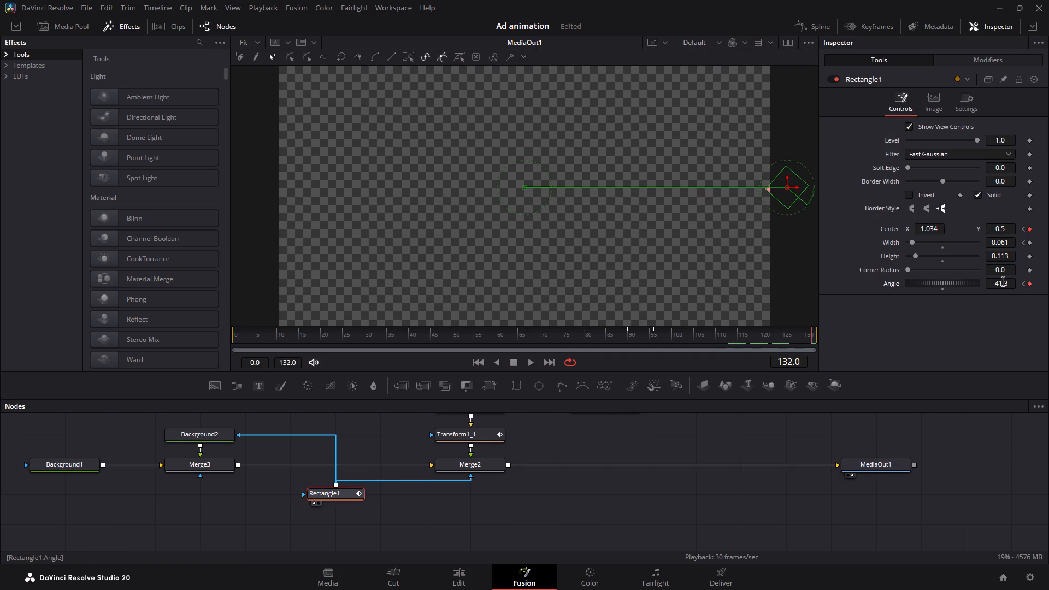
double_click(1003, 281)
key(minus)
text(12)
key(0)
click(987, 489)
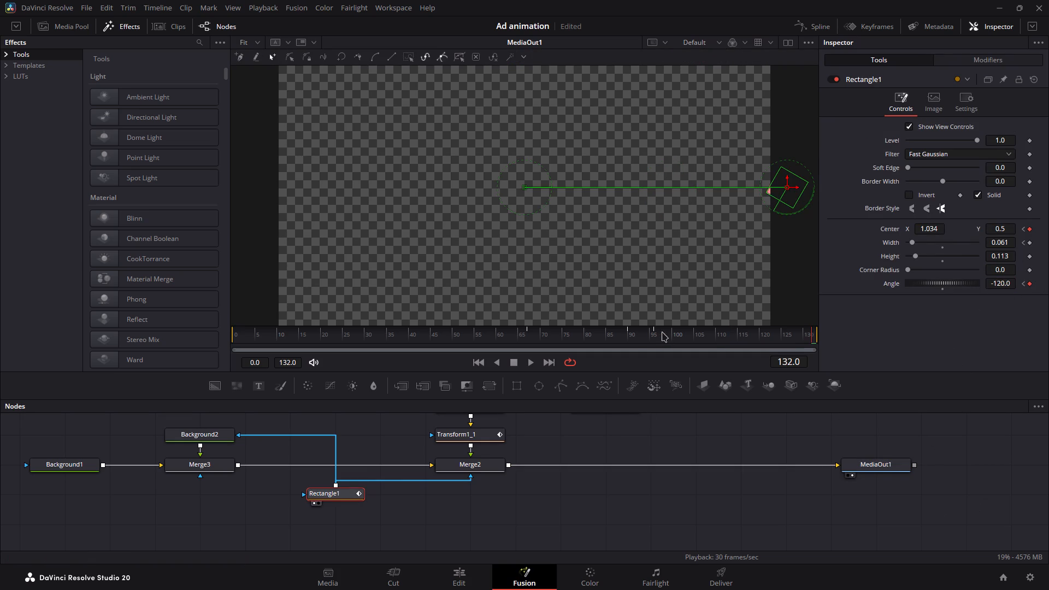
Play from about frame 83 to check how the mask rotates as it slides away.
click(599, 334)
key(space)
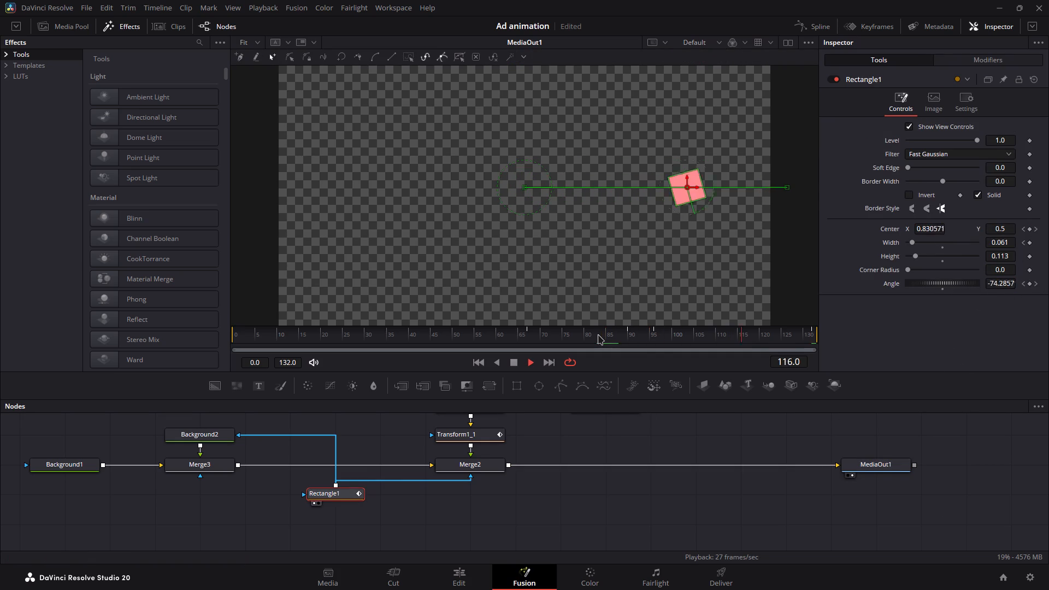
key(space)
Set Rectangle1's Angle keyframe at frame 132 to -360 for a full turn.
click(1038, 282)
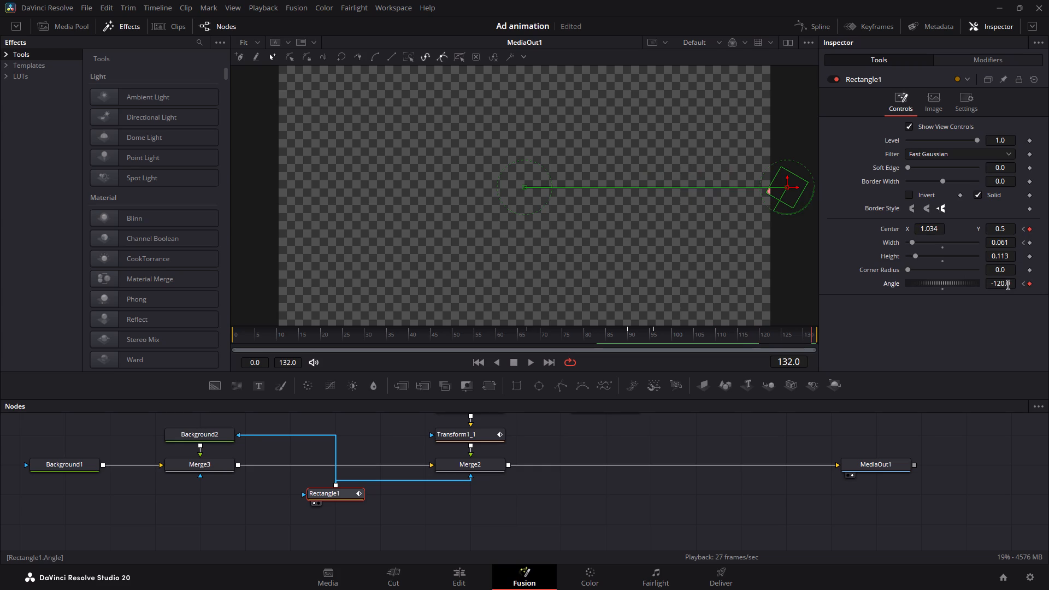
double_click(1008, 285)
key(minus)
key(3)
key(5)
key(BackSpace)
text(60)
key(Return)
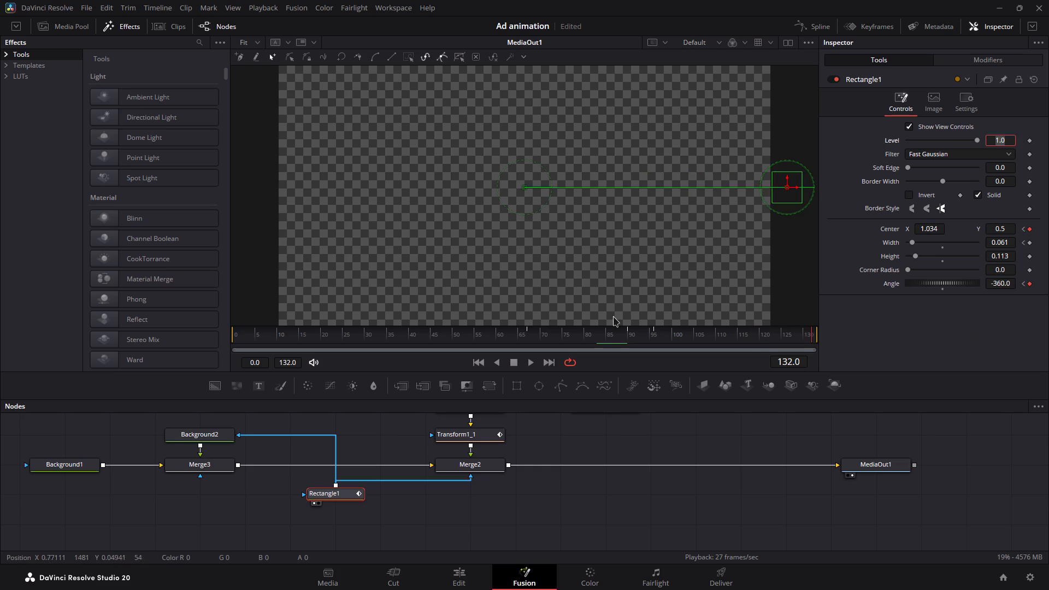
Play the animation from about frame 52 to check the square's full-turn rotation as it slides away.
click(464, 330)
key(space)
click(738, 497)
key(space)
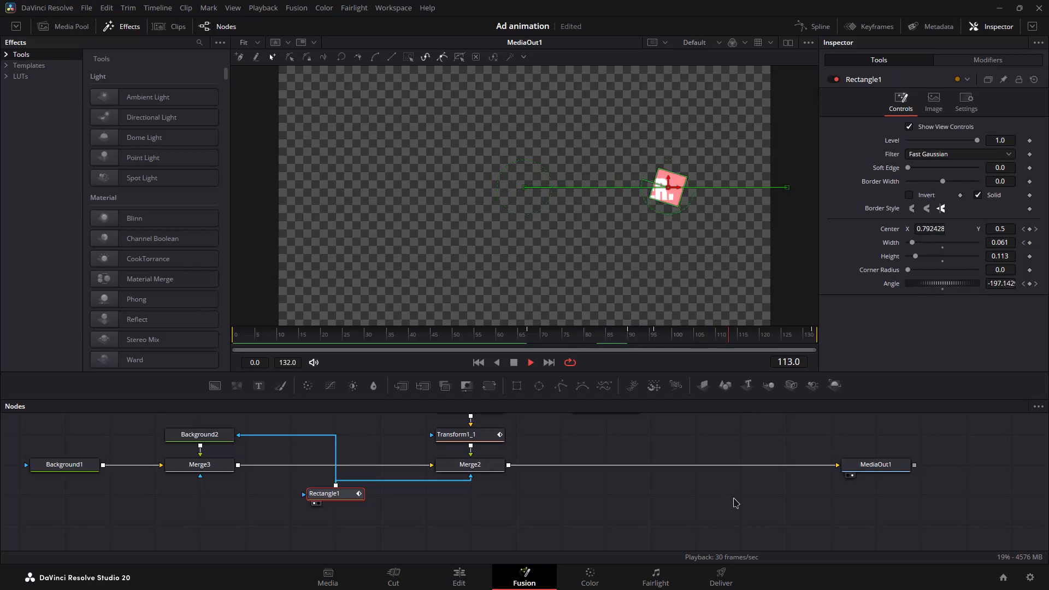
key(space)
click(1036, 285)
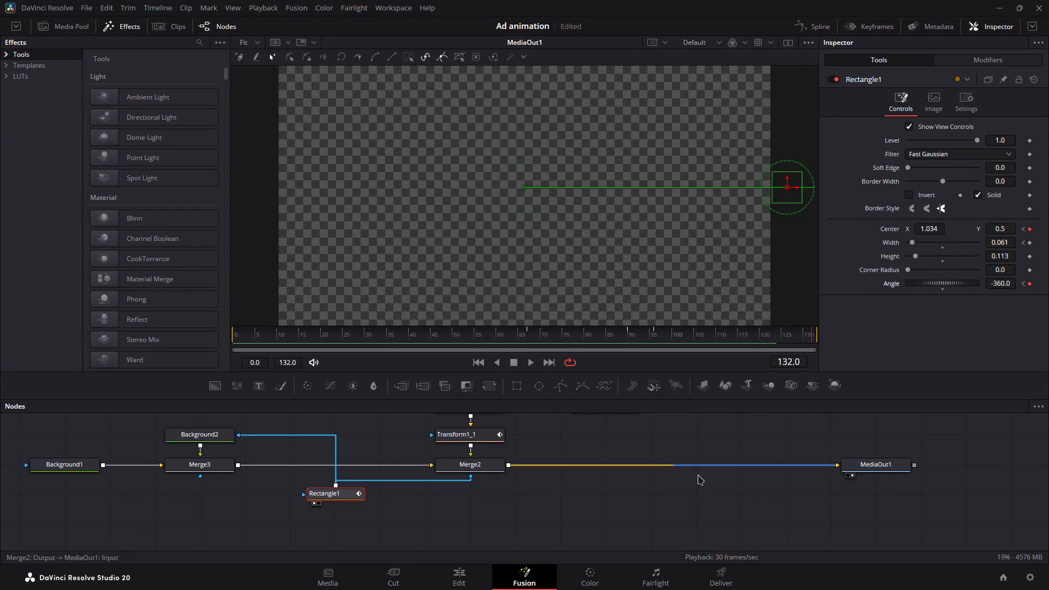
Open the Spline editor, make more room for it, and show only Rectangle1's Center Displacement curve.
key(alt+s)
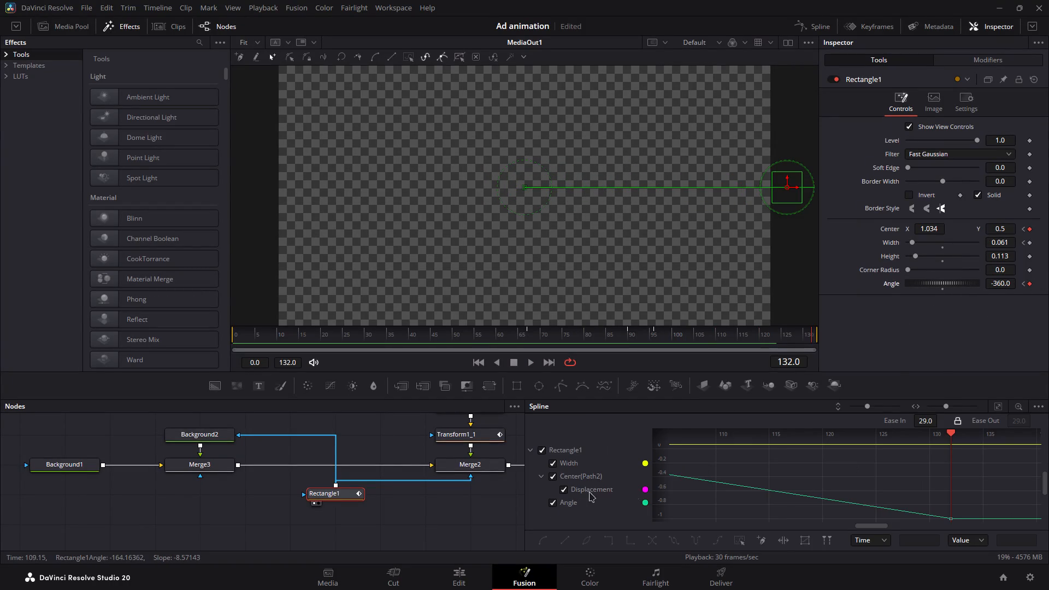
drag(785, 400, 786, 383)
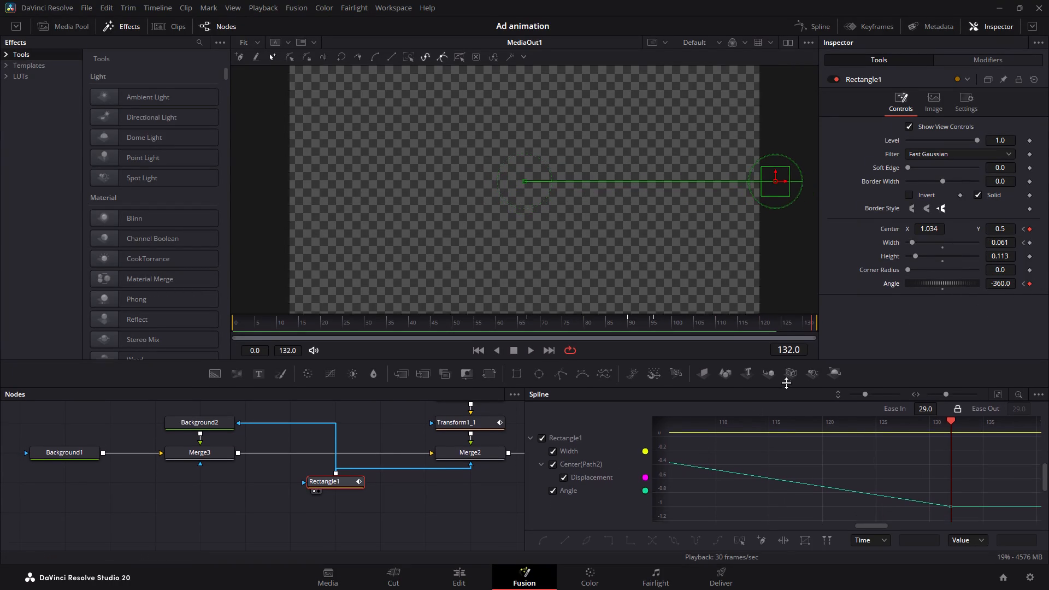
drag(786, 383, 785, 383)
click(561, 468)
click(562, 469)
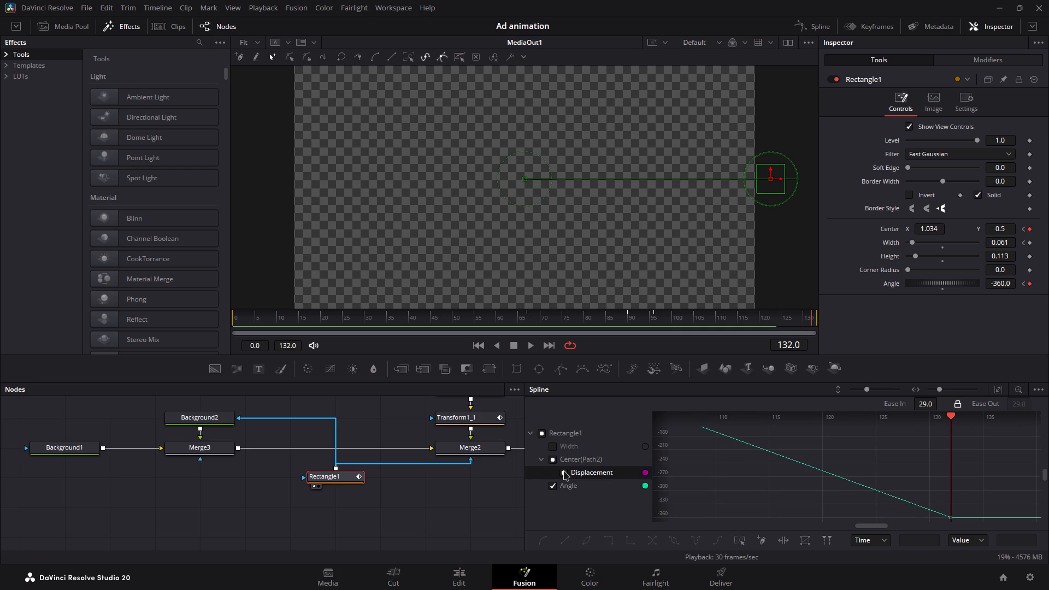
click(560, 472)
click(550, 484)
click(550, 484)
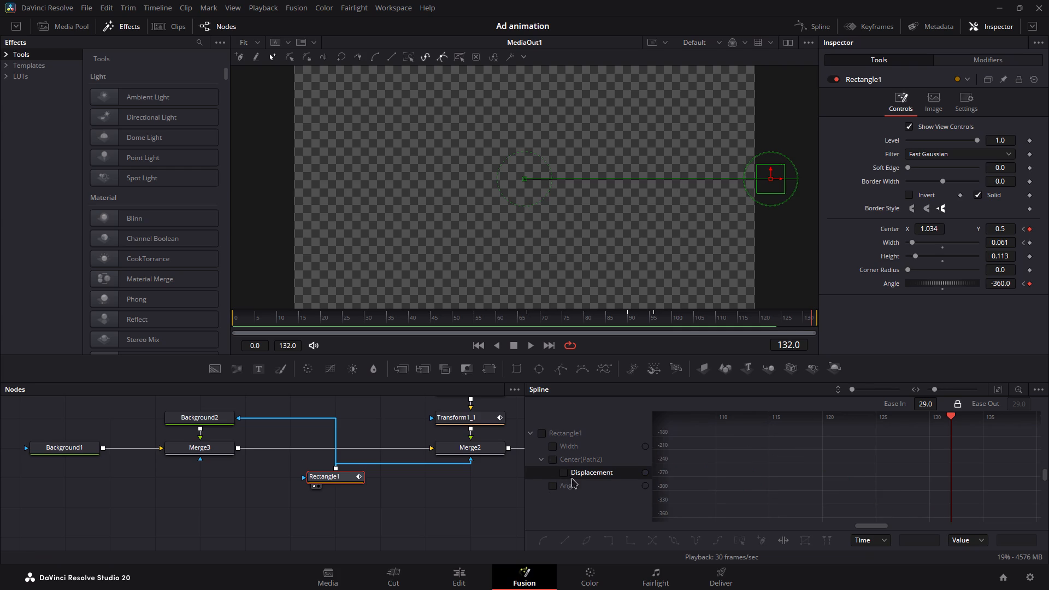
click(569, 469)
Smooth all Displacement keyframes, set their Ease In and Ease Out to 64.8, and copy that value.
drag(997, 386, 997, 392)
click(947, 476)
key(ctrl+a)
key(s)
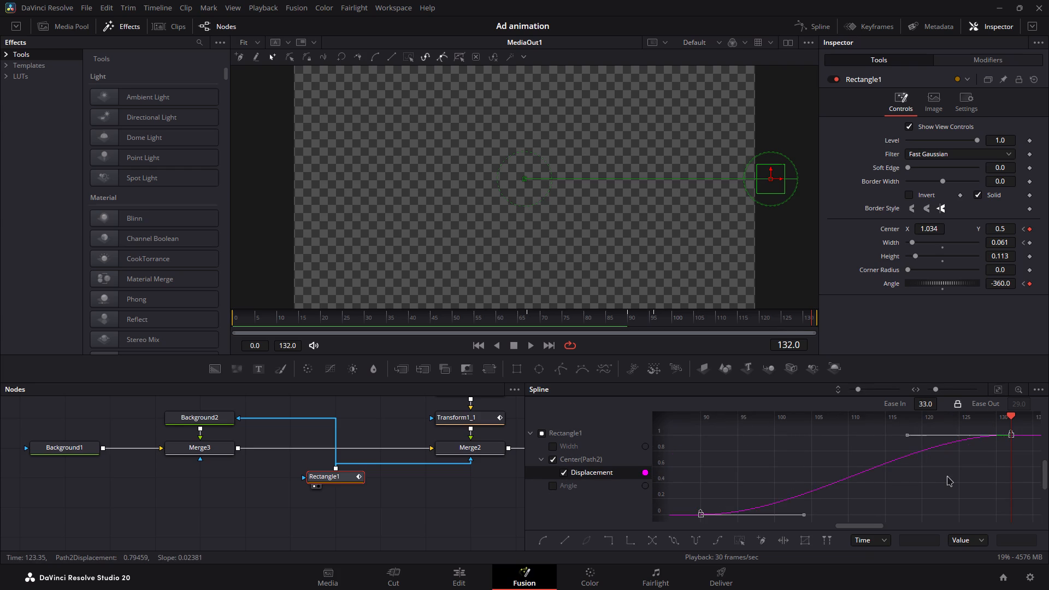
drag(933, 403, 582, 297)
double_click(933, 403)
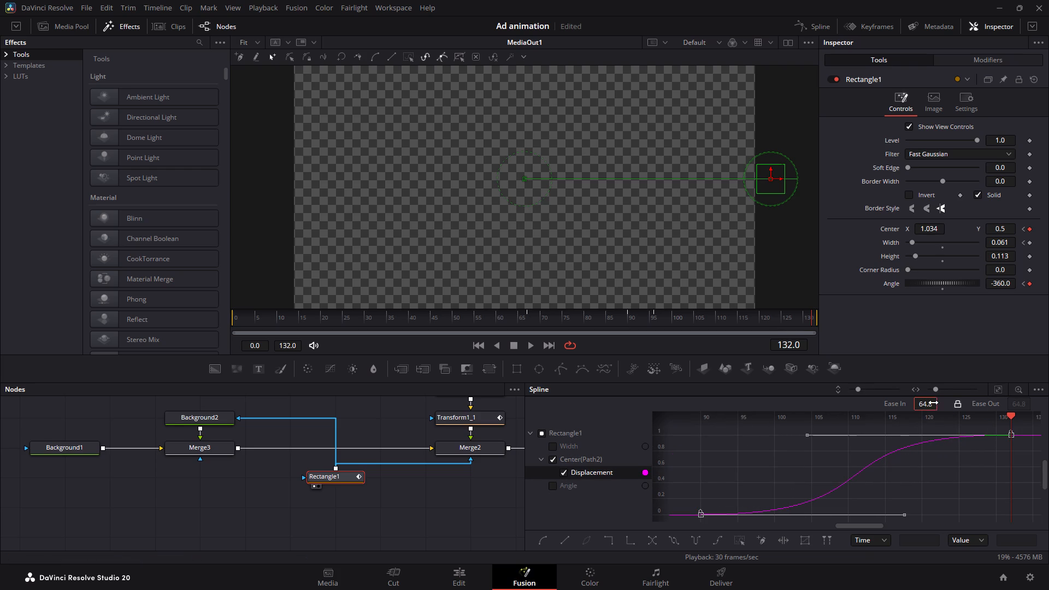
key(ctrl+c)
Isolate Rectangle1's Angle curve, smooth all its keyframes and paste 64.8 as their Ease In and Ease Out.
click(558, 481)
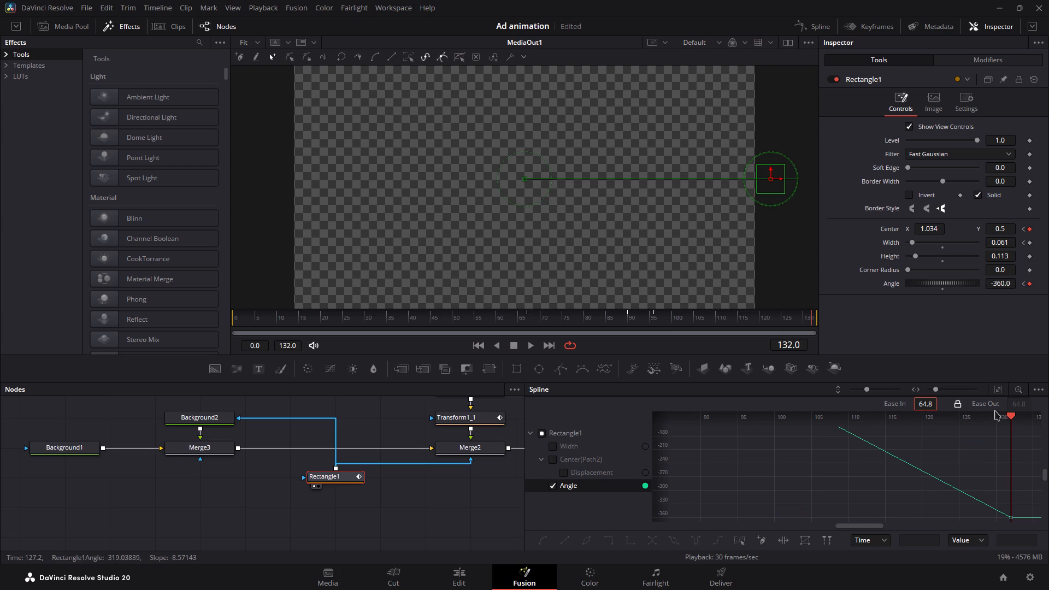
click(996, 385)
click(981, 452)
key(ctrl+a)
key(s)
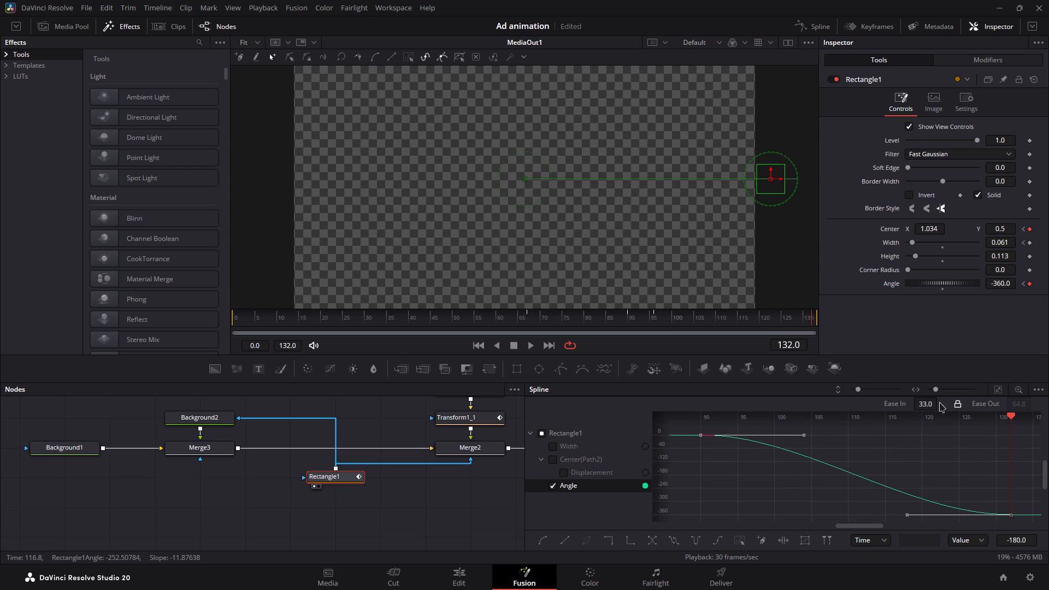
drag(928, 403, 522, 294)
double_click(917, 403)
key(ctrl+v)
click(791, 483)
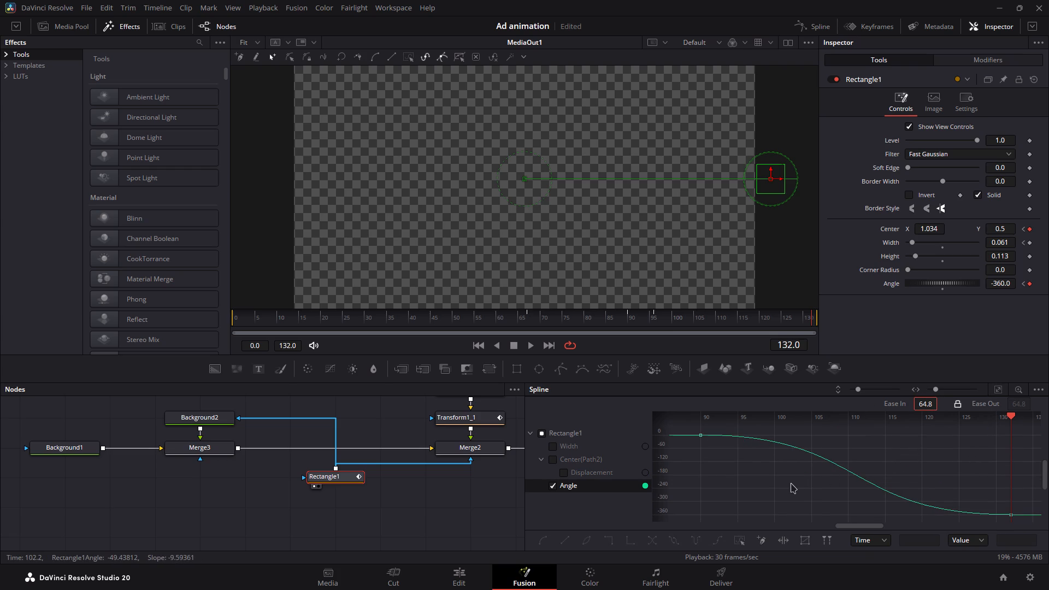
Play the shrinking and rolling part repeatedly, and the opening, to check the eased motion.
click(525, 324)
key(space)
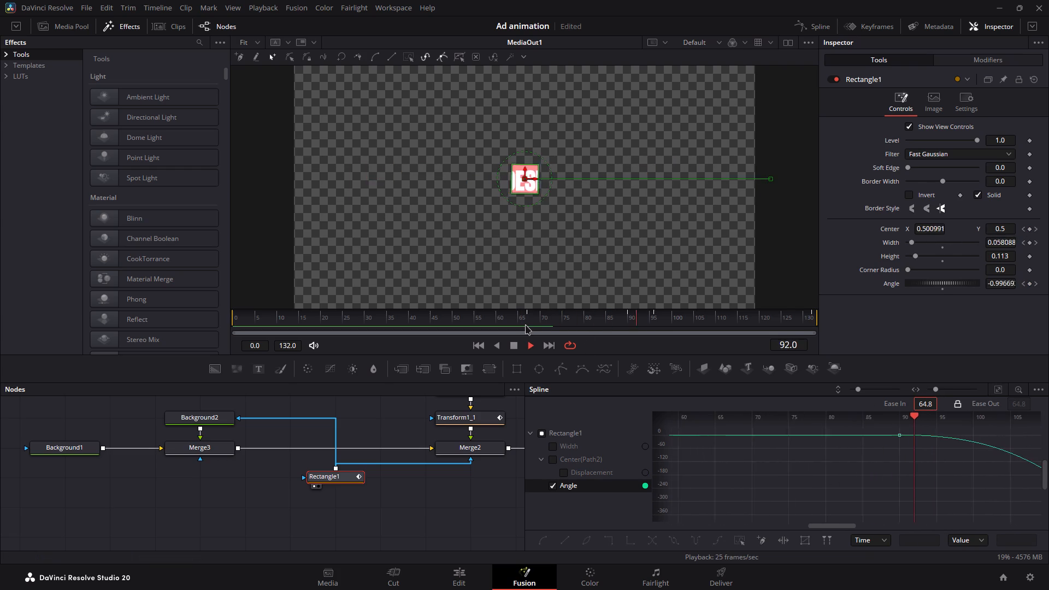
click(525, 324)
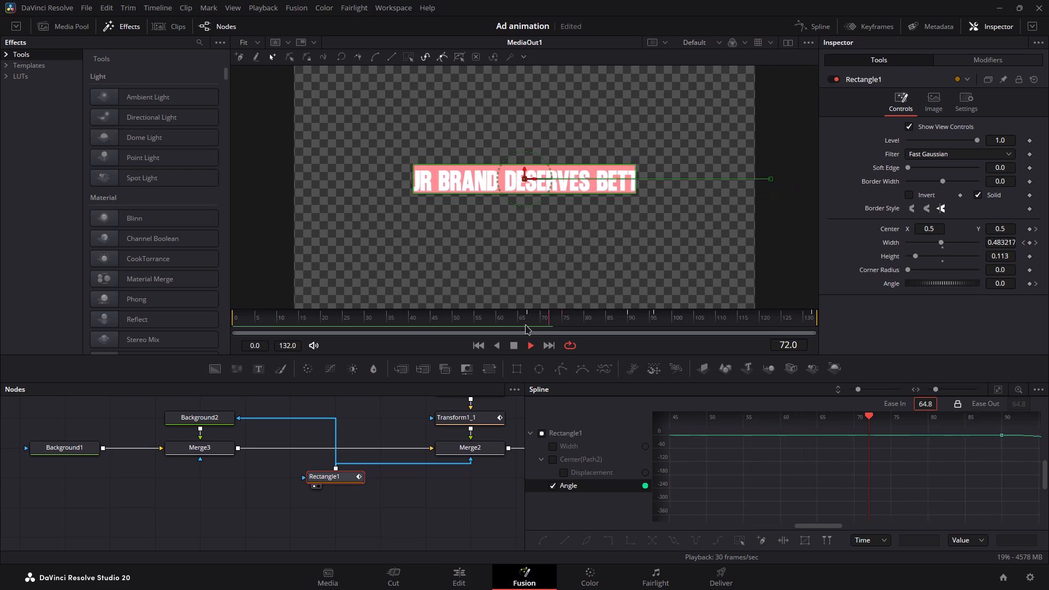
key(space)
drag(510, 327, 22, 359)
drag(470, 321, 30, 342)
key(space)
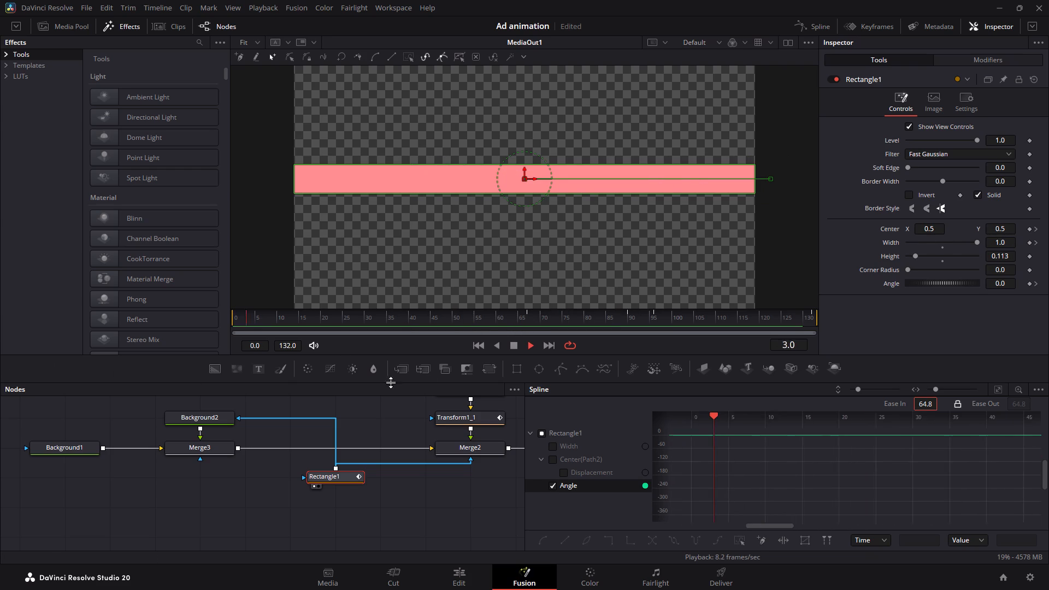
key(space)
Examine Rectangle1's Width curve on its own and play the animation from the start.
click(565, 444)
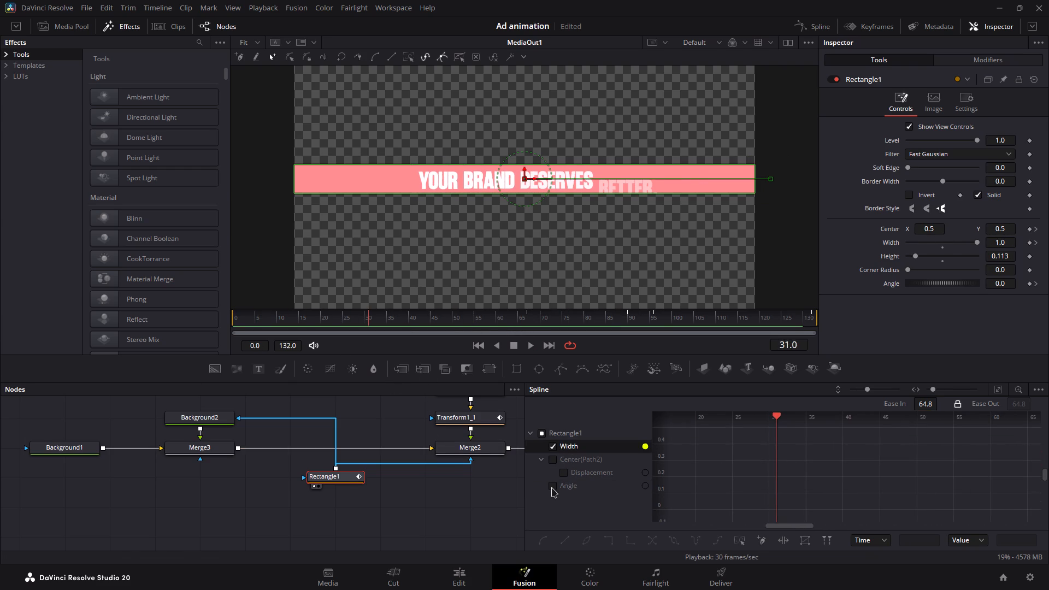
click(1001, 390)
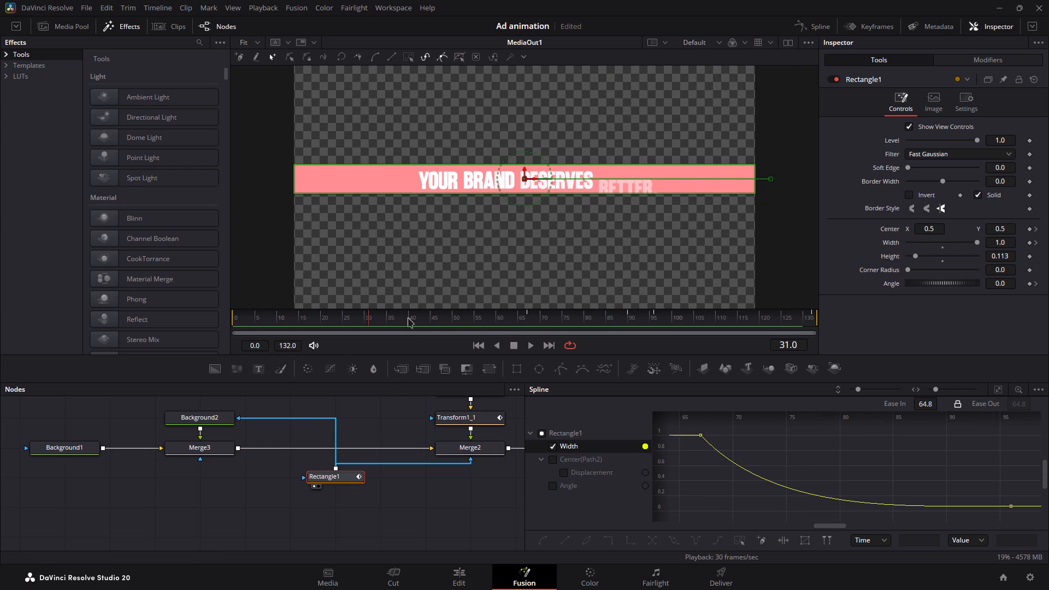
drag(392, 317, 103, 327)
key(space)
double_click(378, 516)
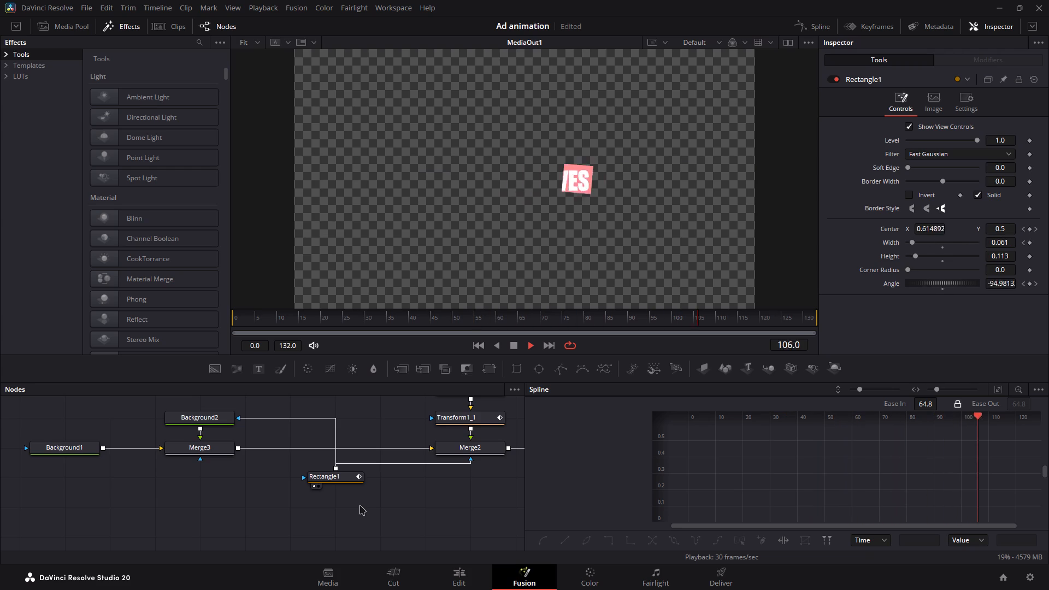
key(space)
On the Edit page, disable the "Your Brand Deserves Better." Text+ clip and the reference video clip on V1.
click(458, 582)
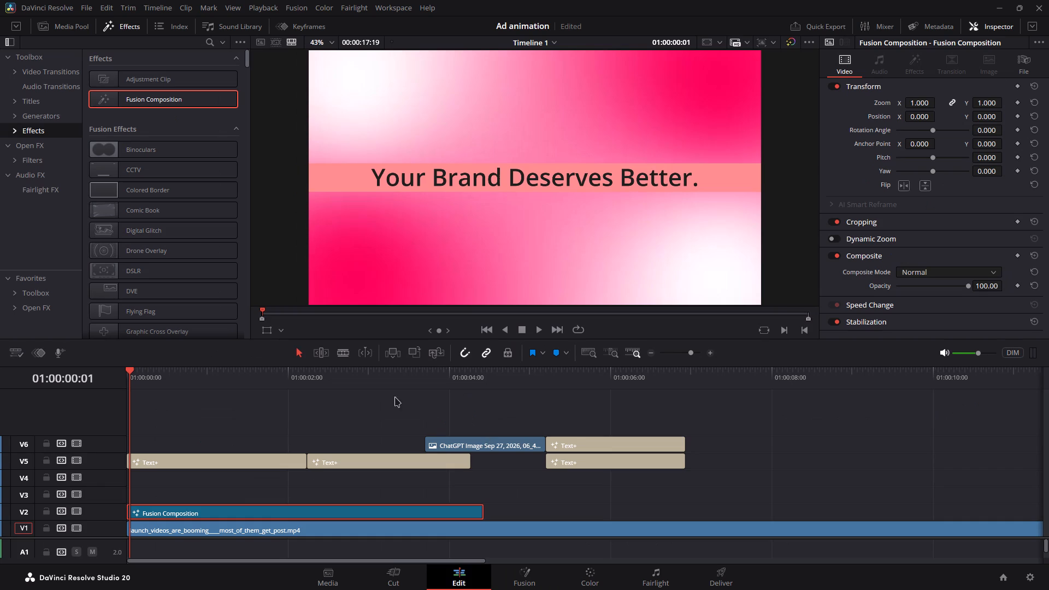
key(space)
key(space)
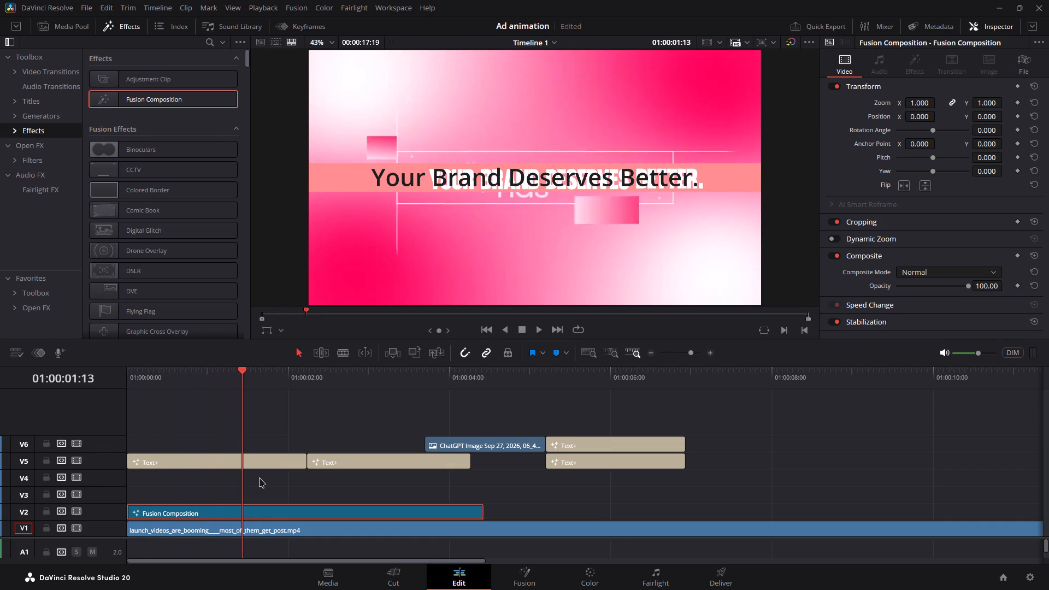
click(265, 462)
key(d)
drag(229, 381, 32, 391)
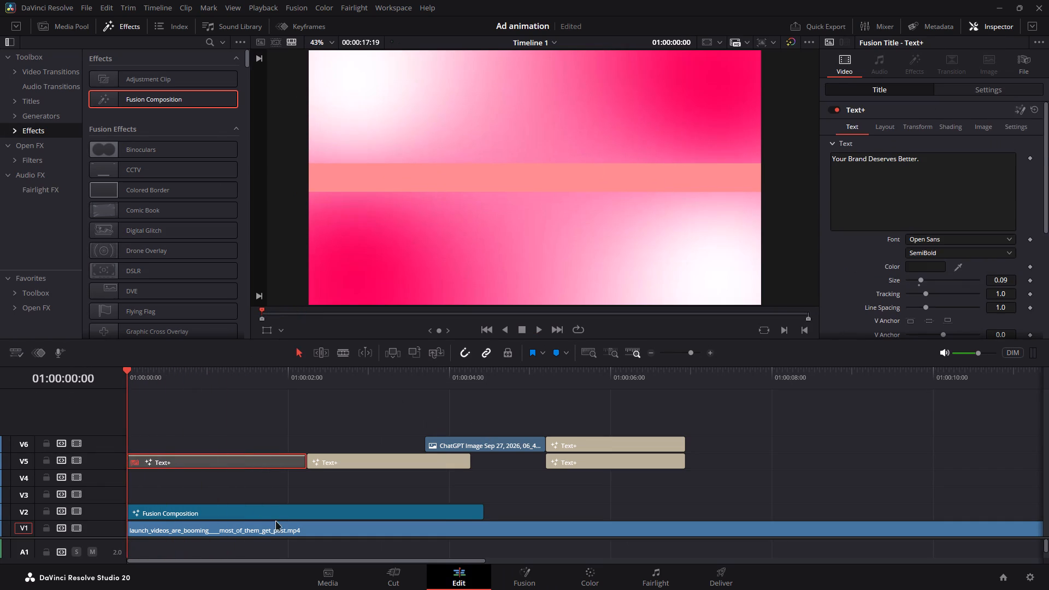
click(274, 528)
key(d)
Play the timeline past two seconds and disable the "Level Up Your Streaming Game." Text+ clip on V5.
key(space)
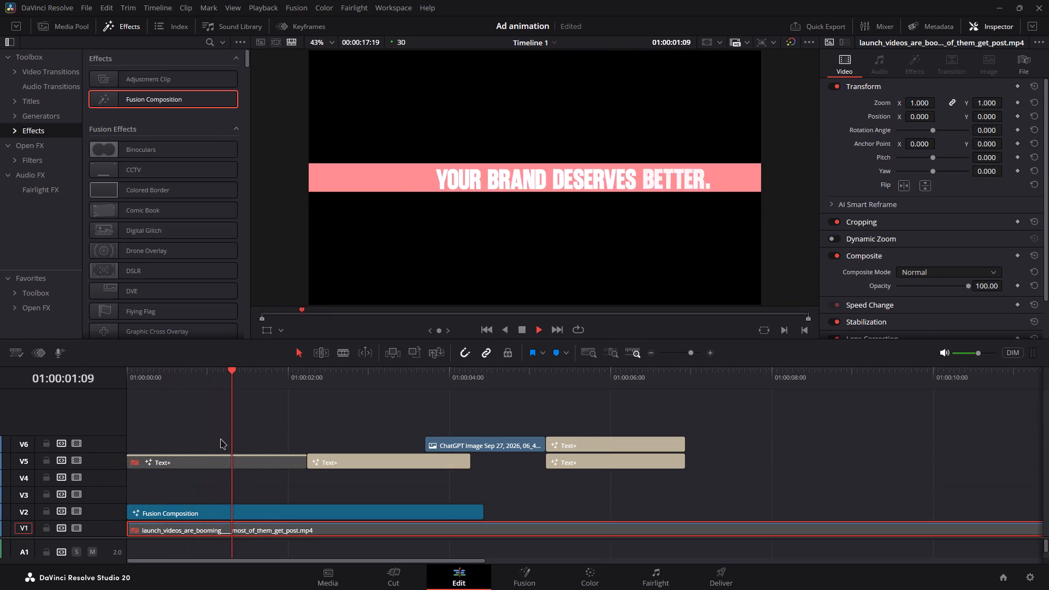
key(space)
key(space)
key(space)
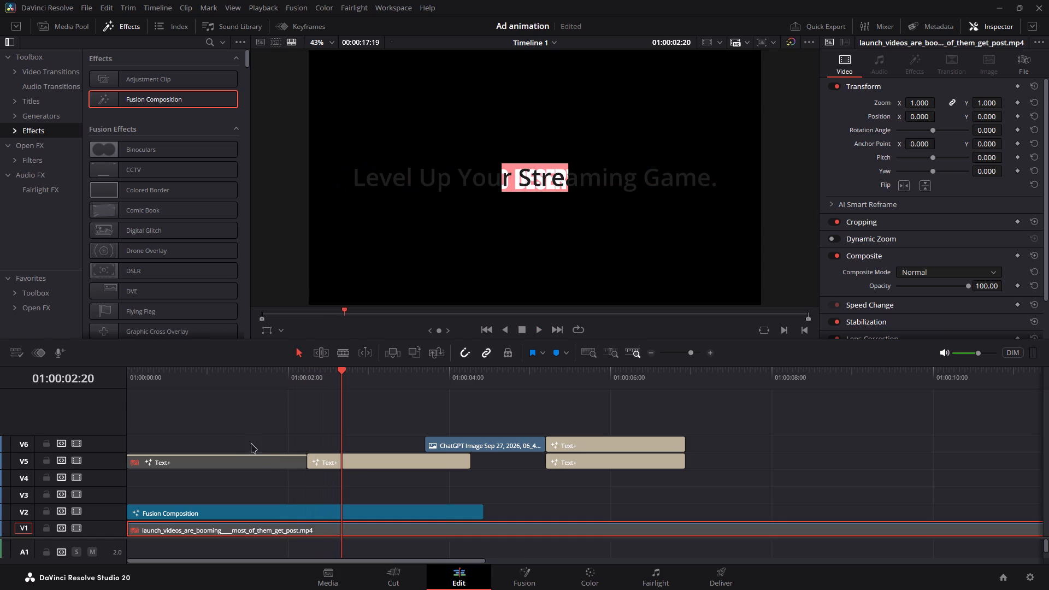
click(335, 469)
key(d)
click(334, 459)
key(d)
Play the timeline through the title, the shrinking mask and the square rolling away.
click(249, 385)
key(space)
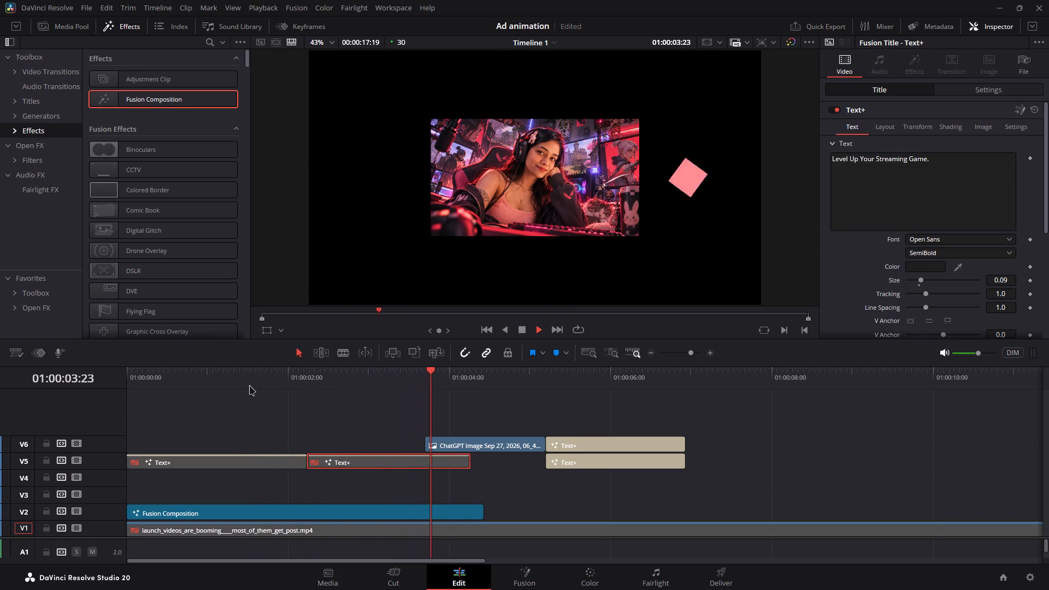
key(space)
drag(249, 385, 95, 417)
key(space)
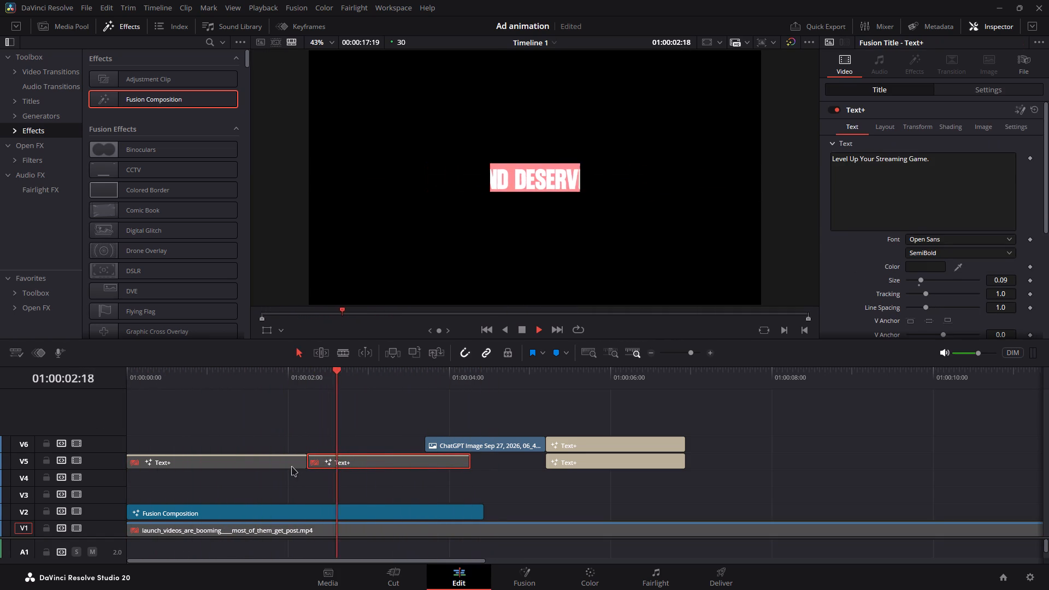
key(space)
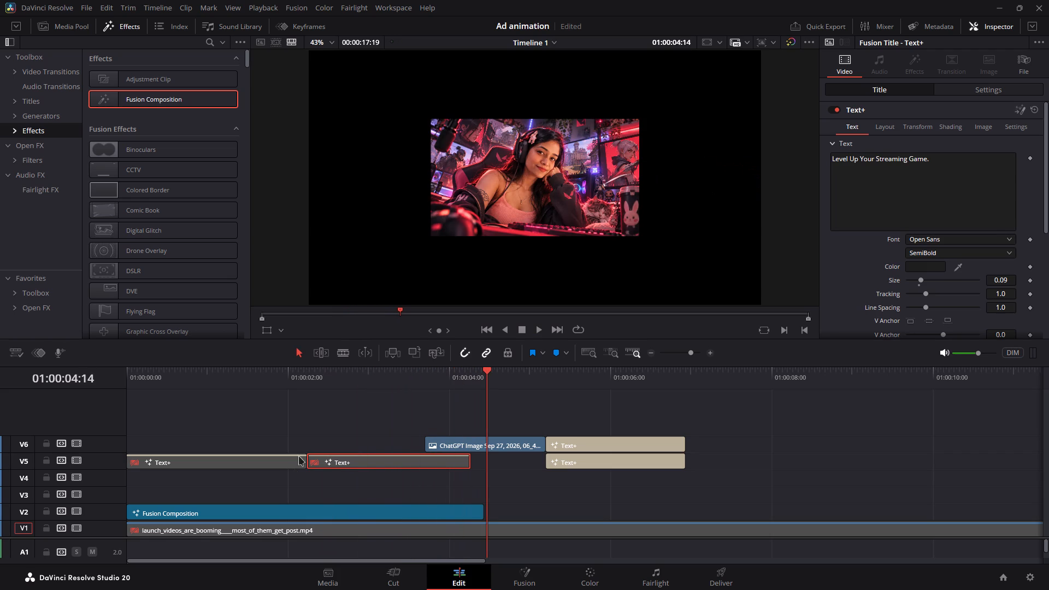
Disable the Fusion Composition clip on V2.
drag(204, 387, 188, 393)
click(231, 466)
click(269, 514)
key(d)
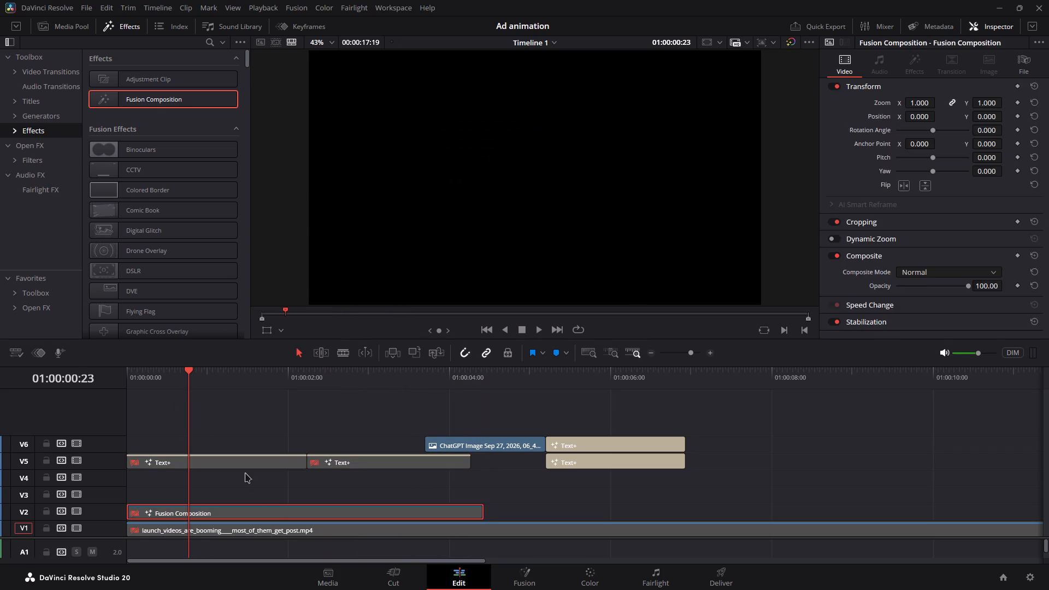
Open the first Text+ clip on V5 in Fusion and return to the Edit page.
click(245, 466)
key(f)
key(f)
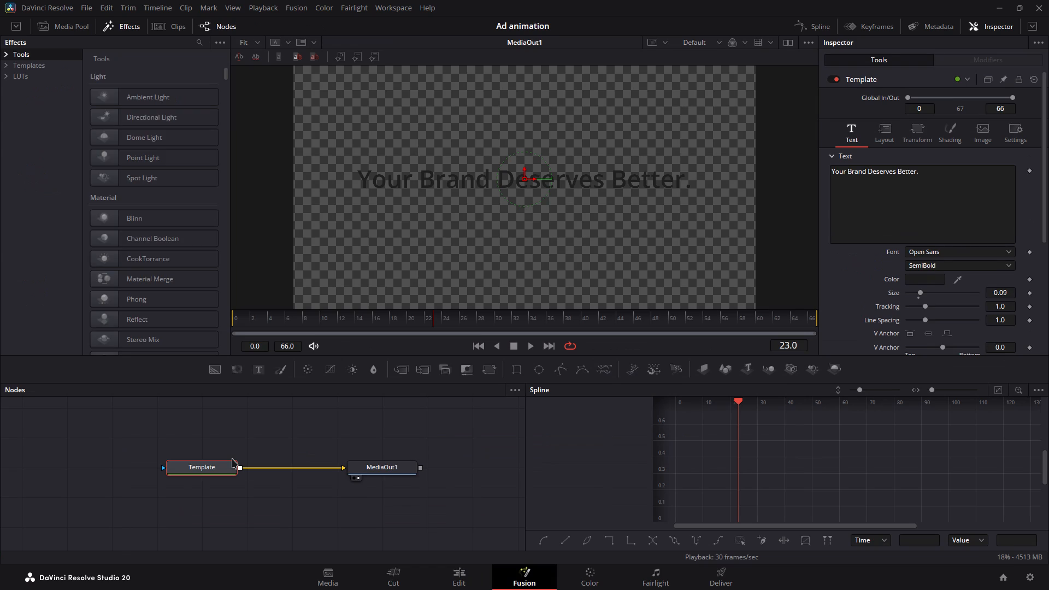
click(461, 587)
Re-enable the first Text+ clip and the Fusion Composition clip on V2, and open the composition in Fusion.
key(d)
click(240, 510)
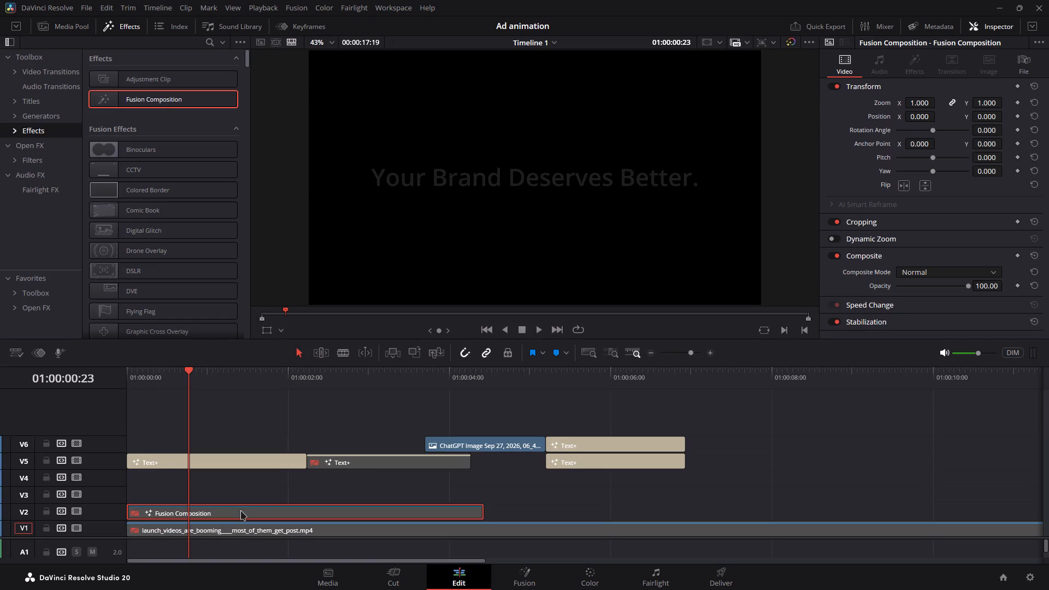
text(df)
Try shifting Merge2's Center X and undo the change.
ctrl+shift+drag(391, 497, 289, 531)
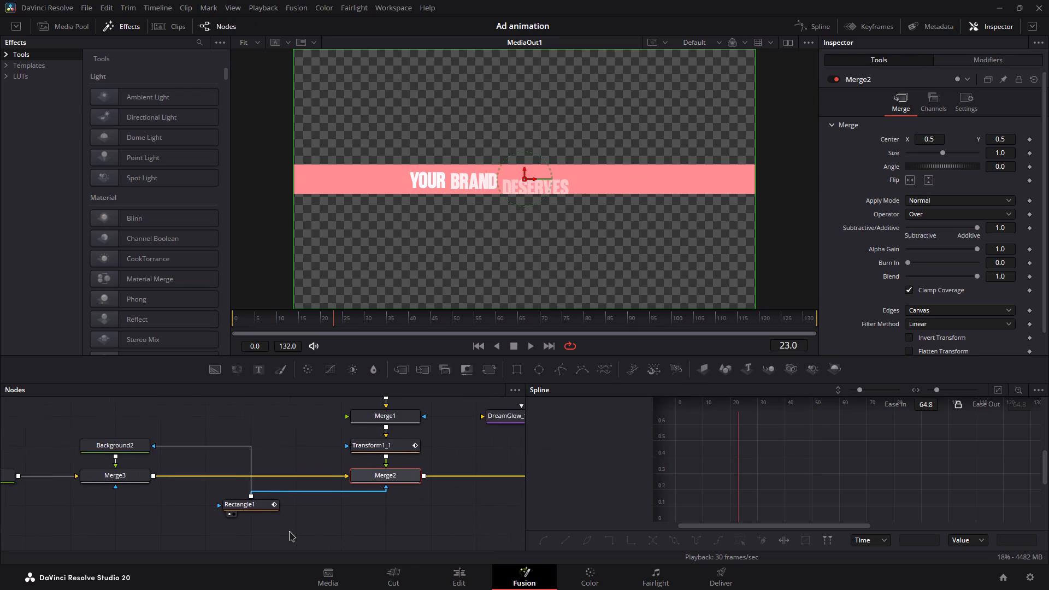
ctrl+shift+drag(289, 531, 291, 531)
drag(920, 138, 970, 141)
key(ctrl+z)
Add a Center keyframe at 0.5, 0.5 on Merge2 at frame 67, matching Rectangle1's first Width keyframe.
click(222, 512)
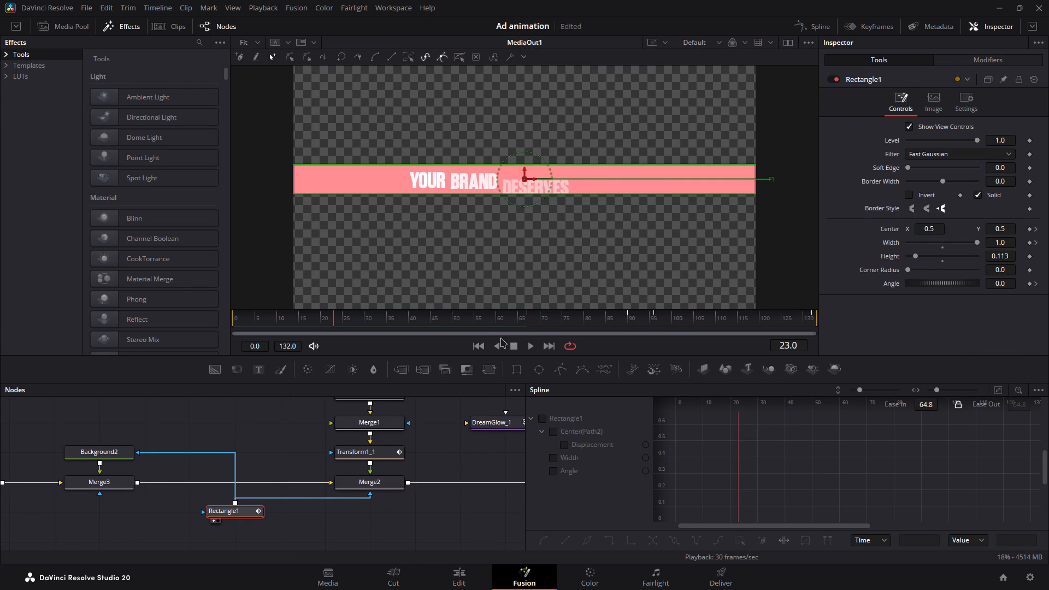
click(531, 312)
click(380, 447)
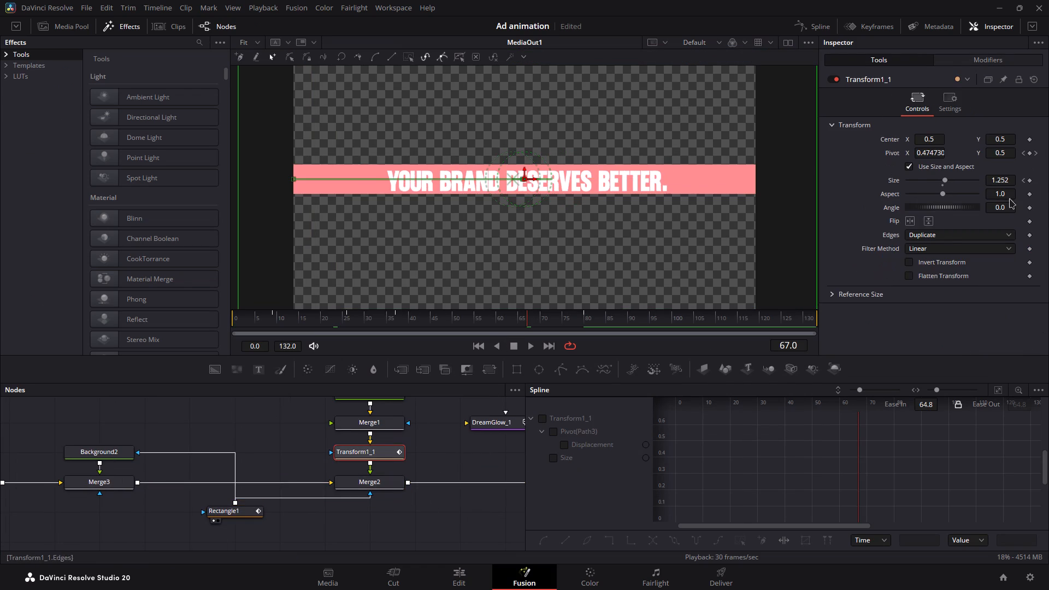
click(368, 480)
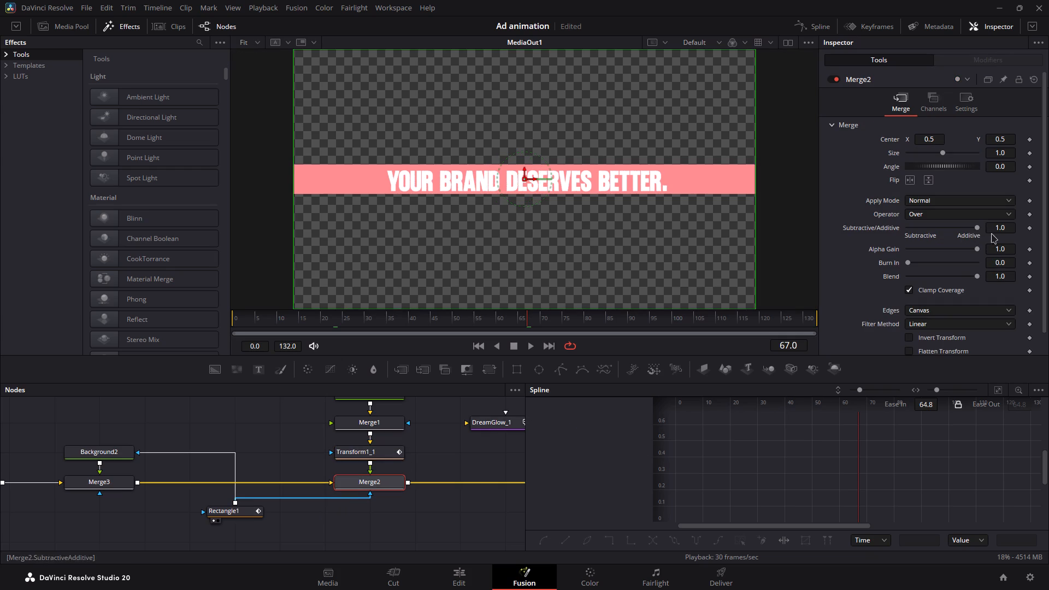
click(1027, 136)
click(1028, 139)
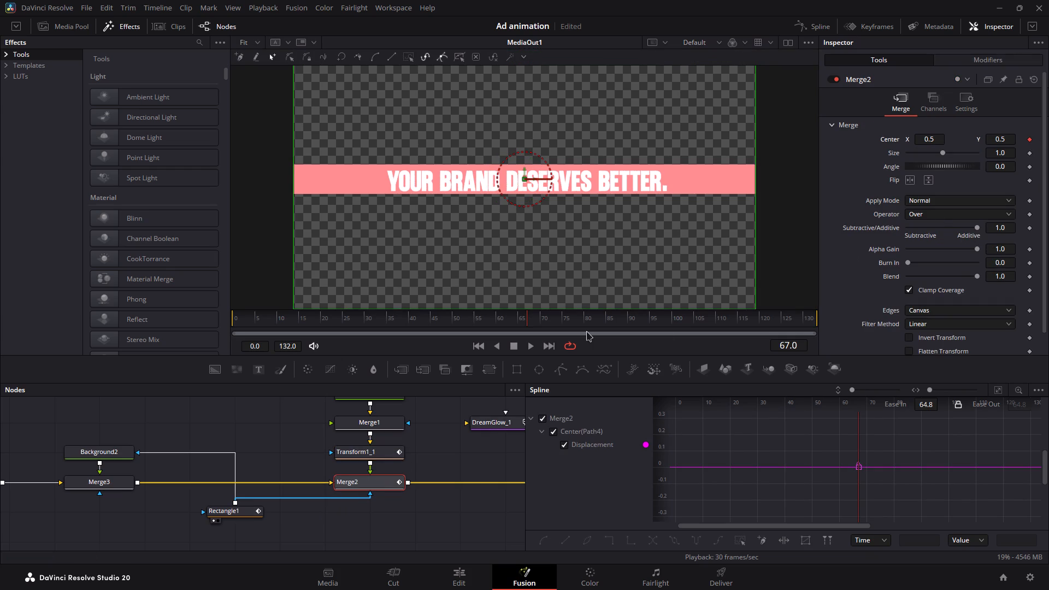
Add a Merge2 Center keyframe at frame 132 with X at 0.973 and play back the text movement.
click(222, 511)
drag(762, 311, 842, 315)
click(391, 476)
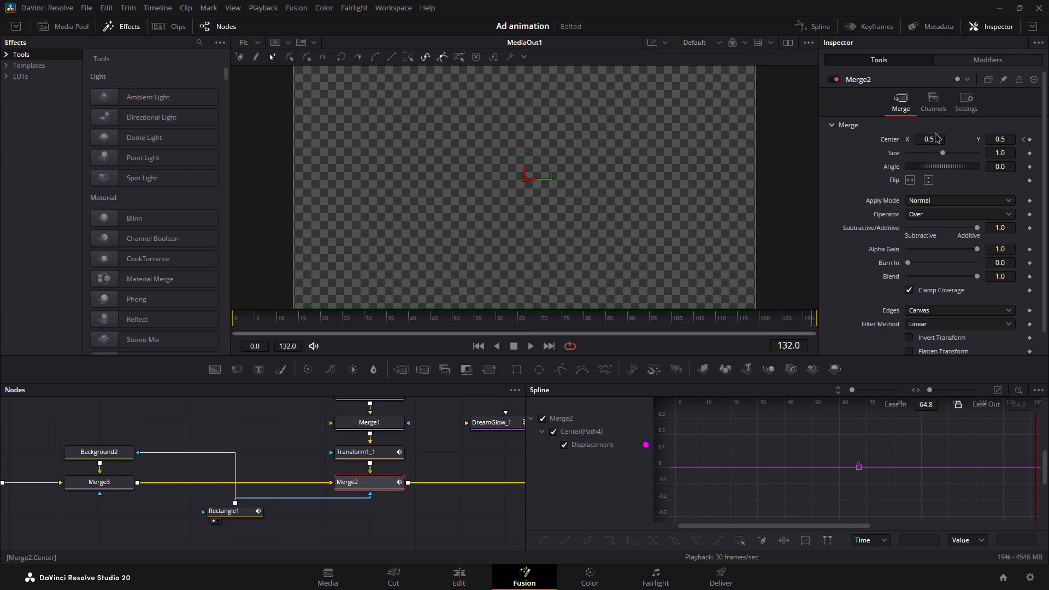
drag(933, 133, 1030, 145)
drag(912, 134, 1016, 145)
drag(928, 135, 663, 142)
drag(538, 318, 532, 319)
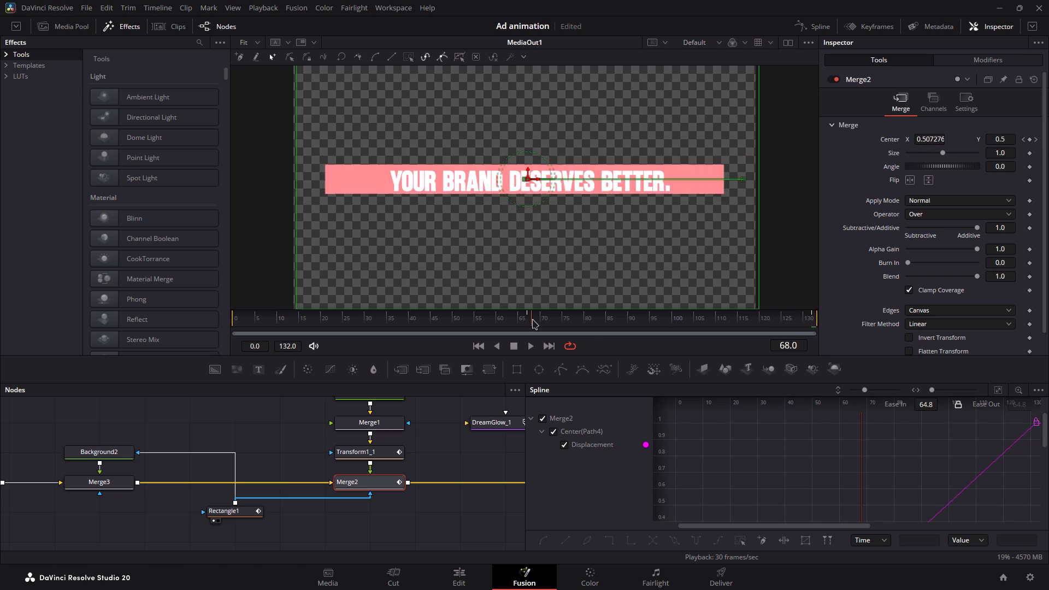
drag(532, 319, 439, 327)
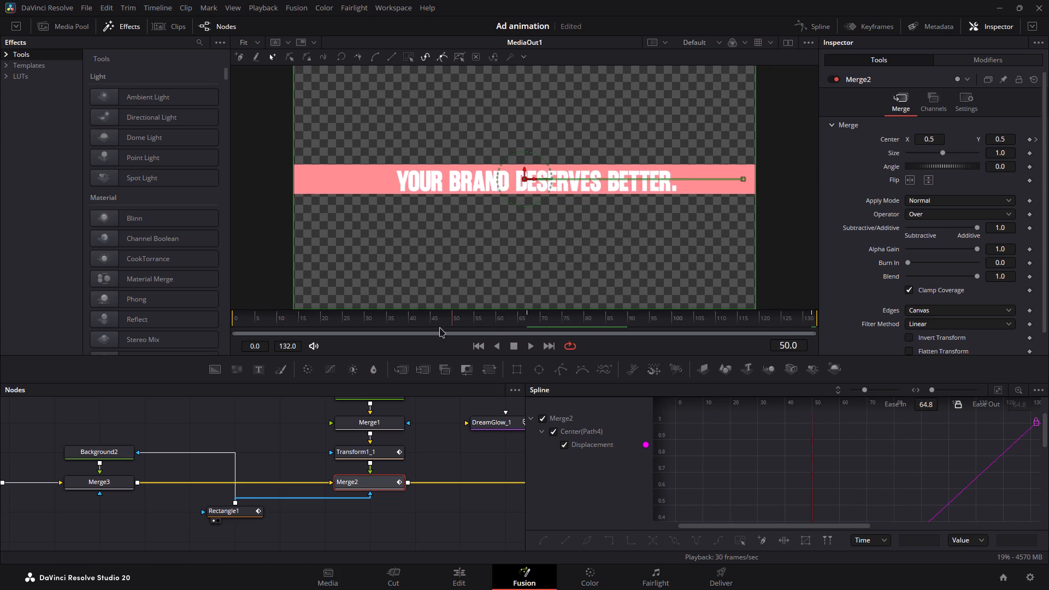
drag(439, 327, 437, 327)
key(space)
key(space)
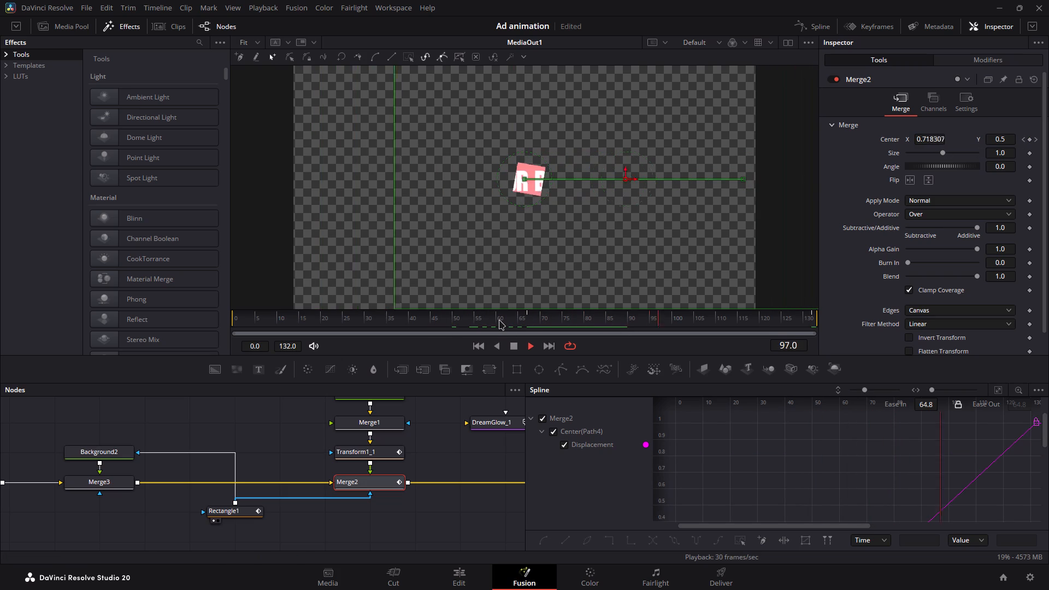
Replace Merge2's frame 67 Center keyframe with one at frame 90, matching Rectangle1's Center start, with X at 0.5, and preview it.
click(240, 516)
click(1039, 227)
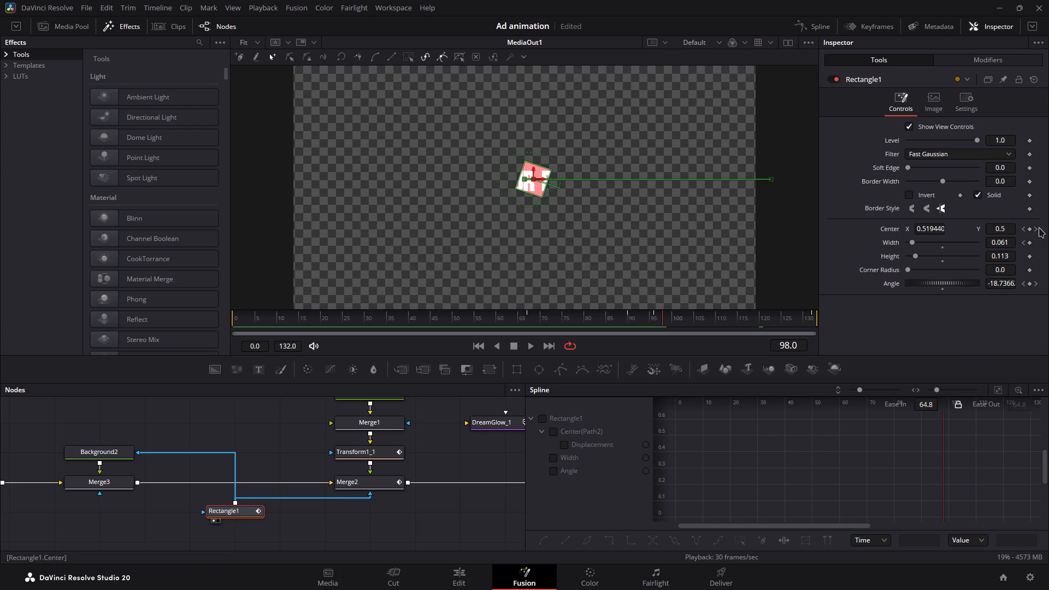
click(1024, 230)
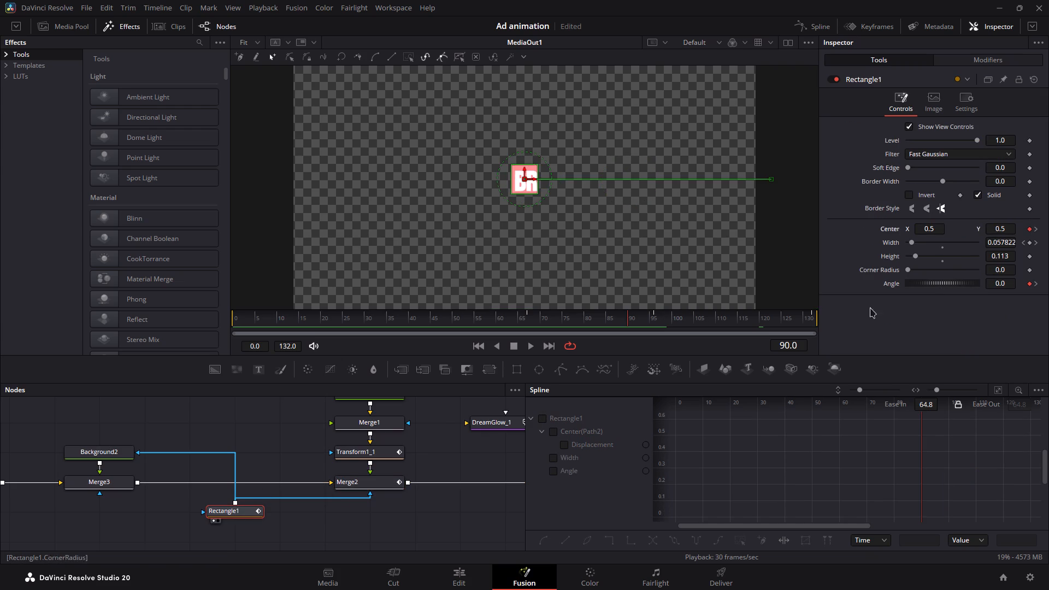
click(375, 486)
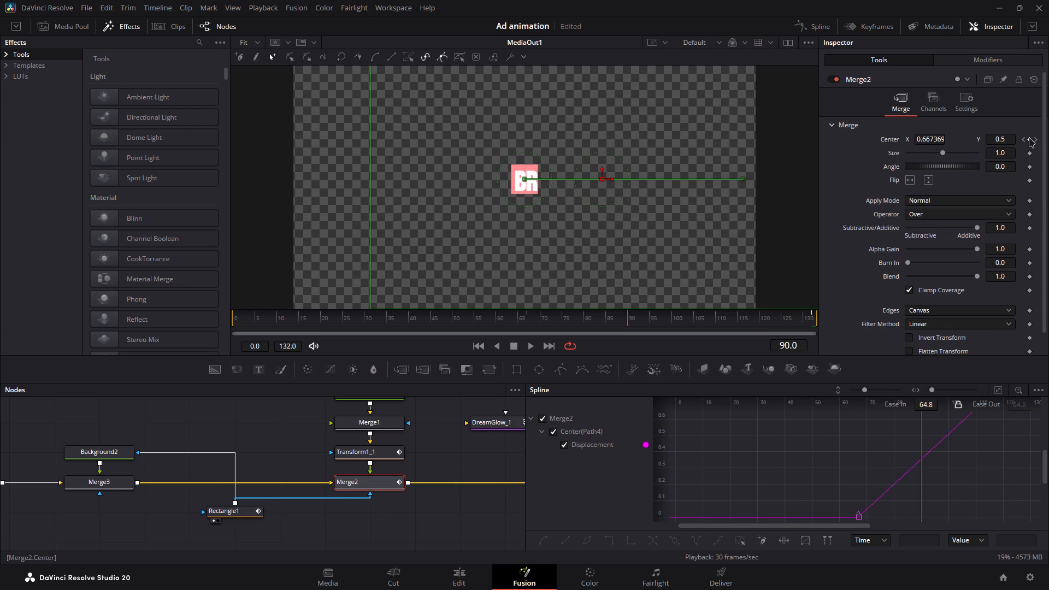
click(1029, 137)
click(1022, 138)
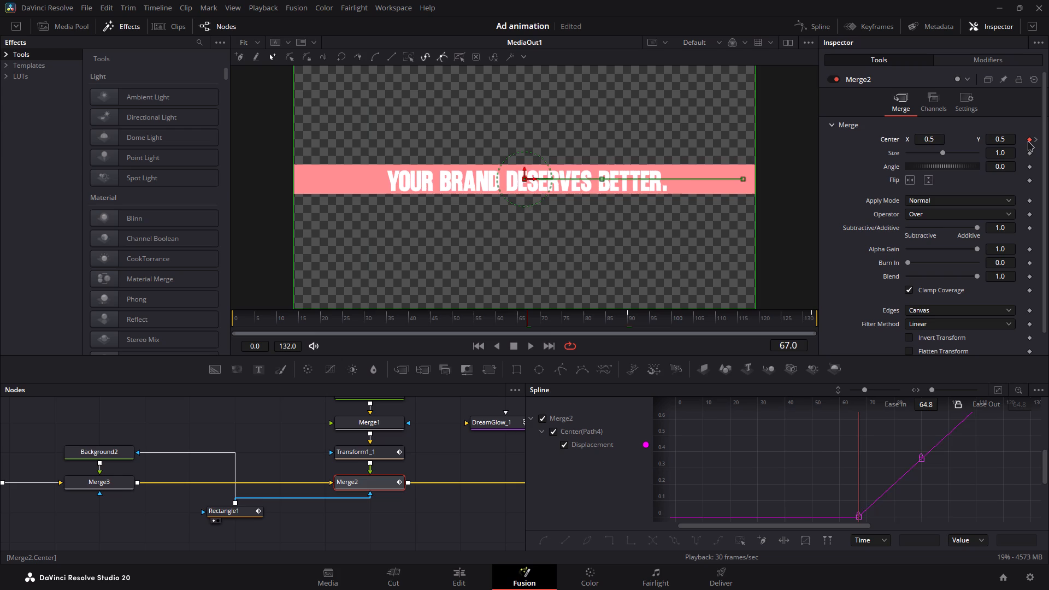
click(1028, 141)
click(1035, 141)
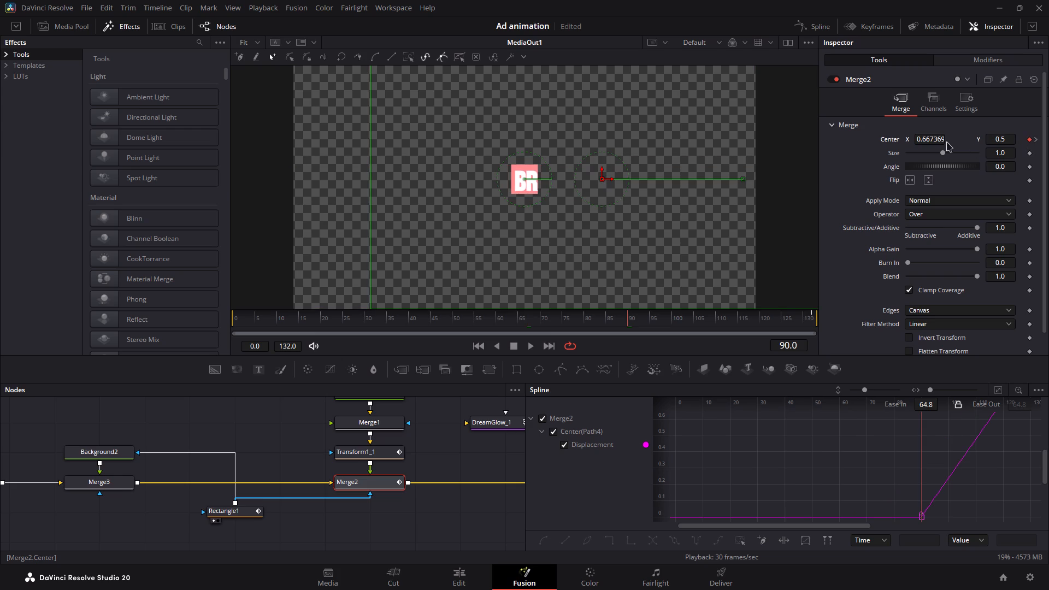
double_click(923, 141)
text(,5)
key(Return)
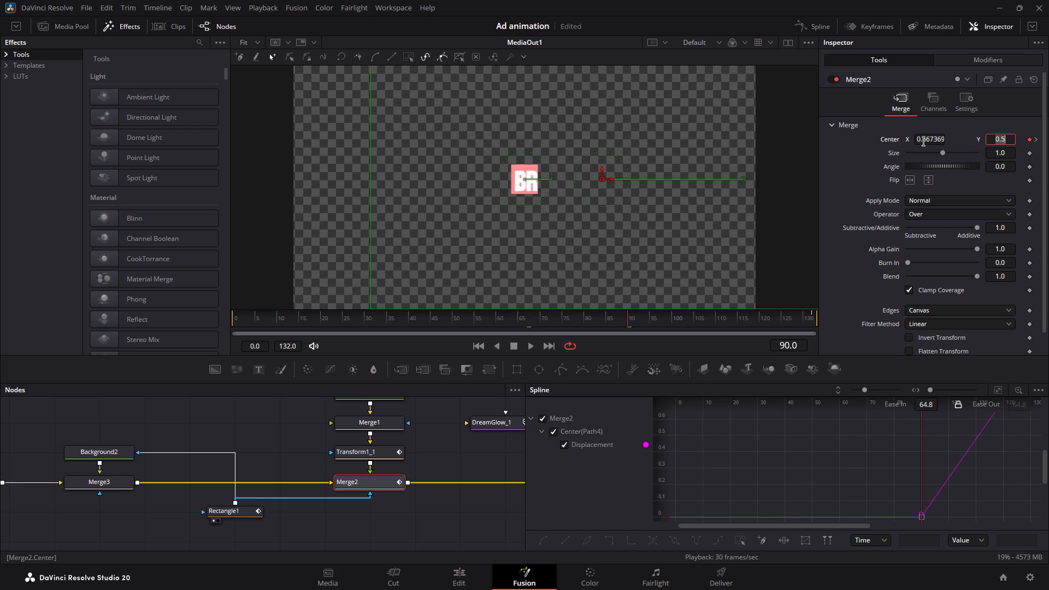
click(923, 141)
double_click(923, 141)
text(.5)
key(Return)
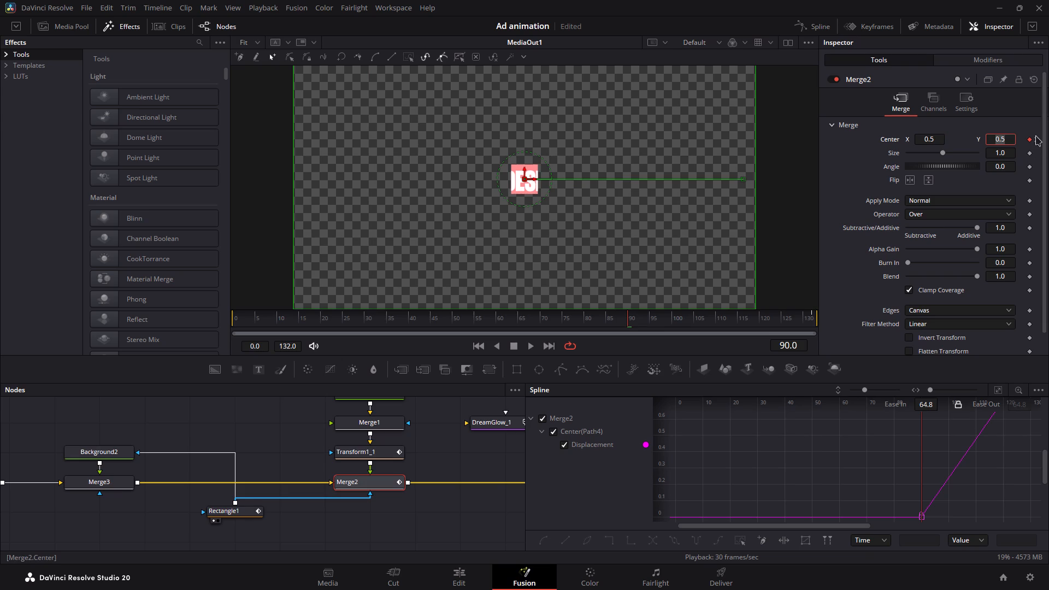
click(1035, 135)
click(1038, 138)
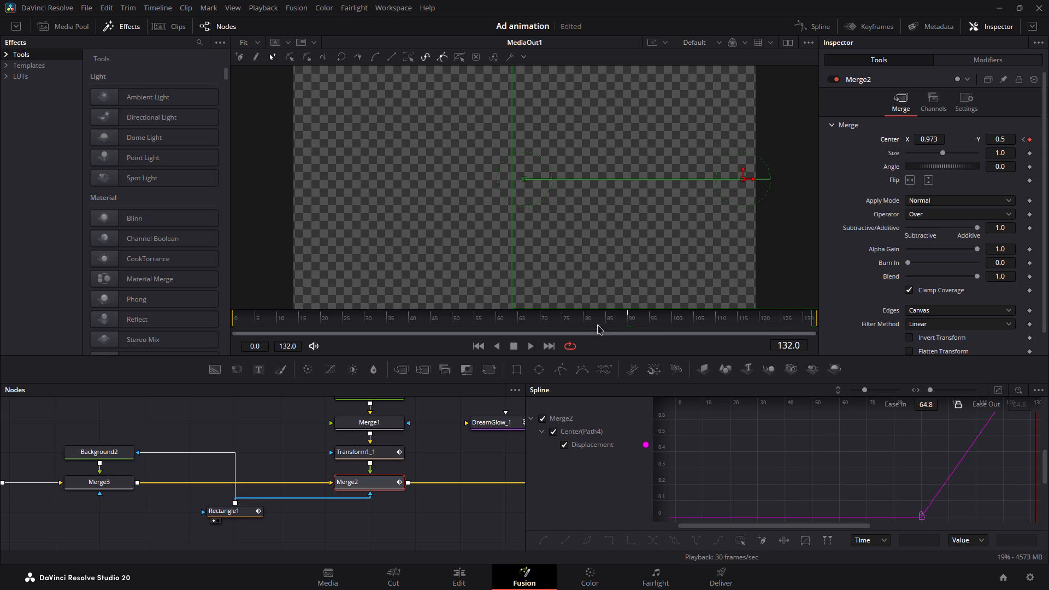
click(598, 318)
key(space)
key(space)
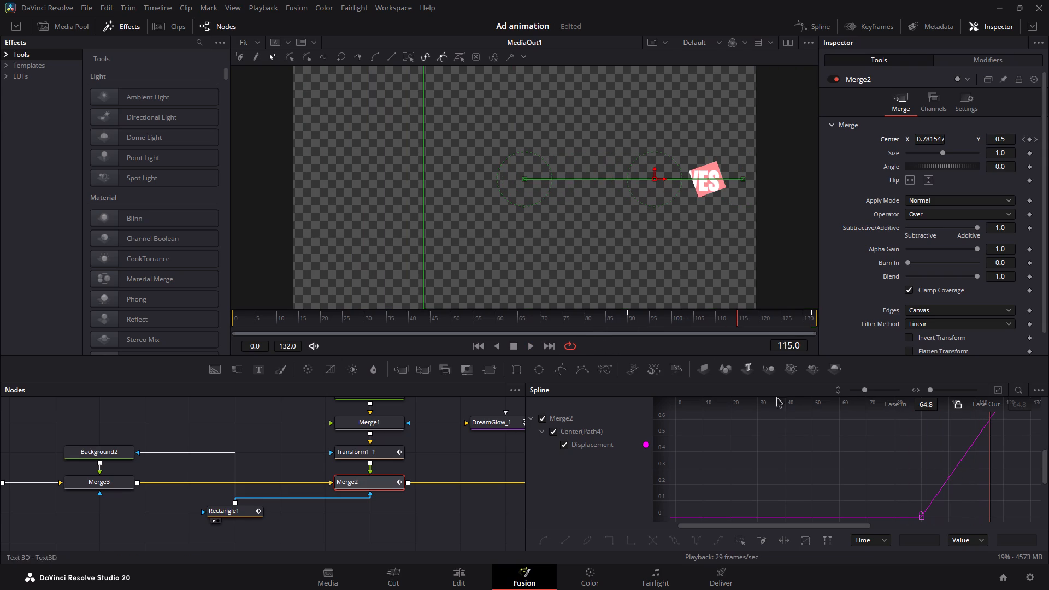
Smooth both keyframes of Merge2's Center displacement curve and set their ease in and ease out to 68.2.
click(846, 458)
click(1000, 391)
click(969, 475)
key(ctrl+a)
key(s)
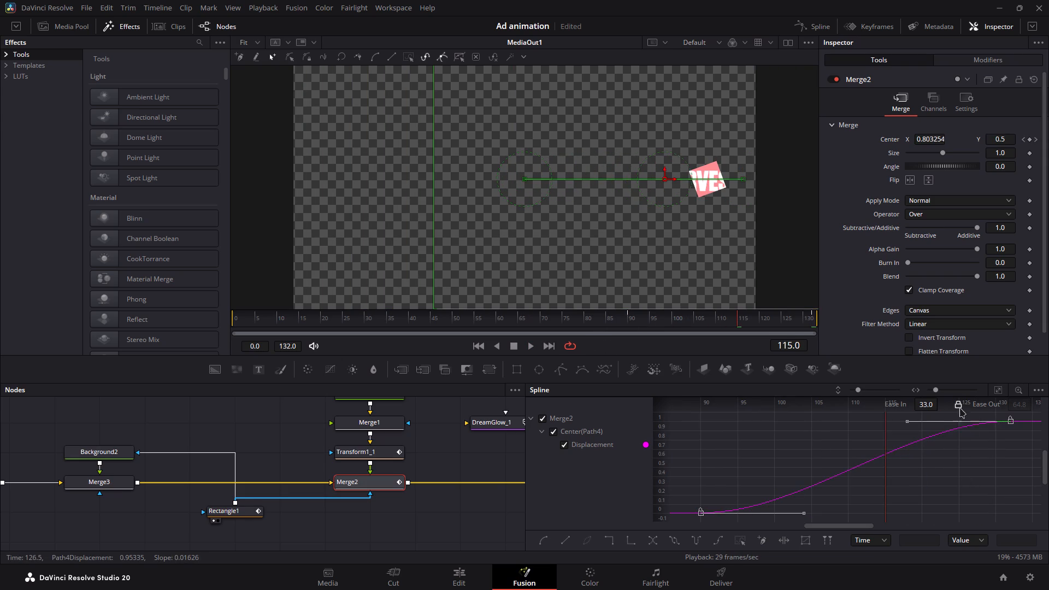
double_click(930, 404)
key(super+v)
click(938, 419)
key(ctrl+v)
click(936, 476)
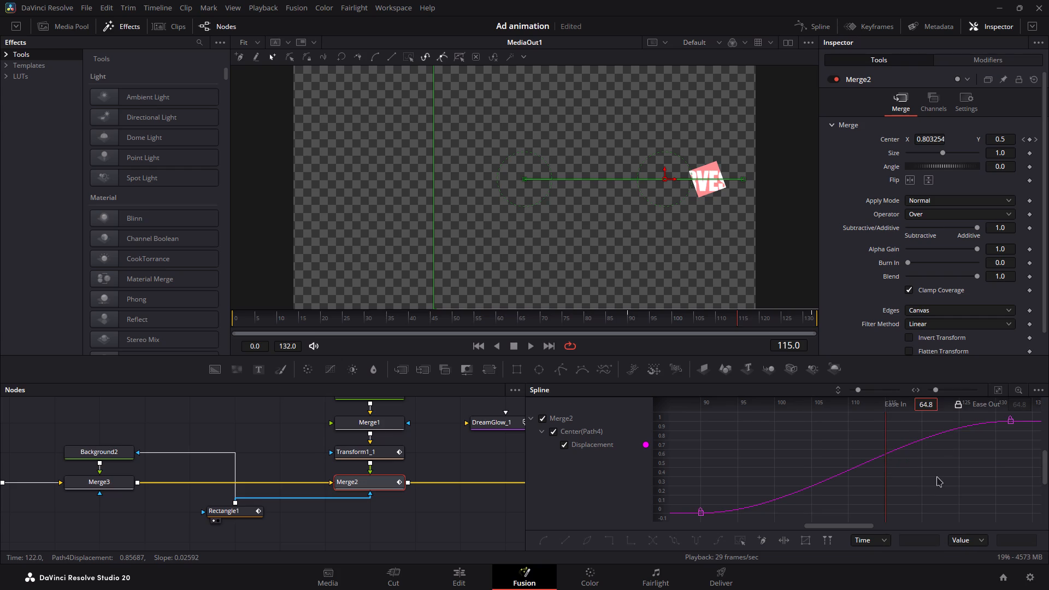
click(936, 467)
key(ctrl+a)
drag(922, 406, 944, 406)
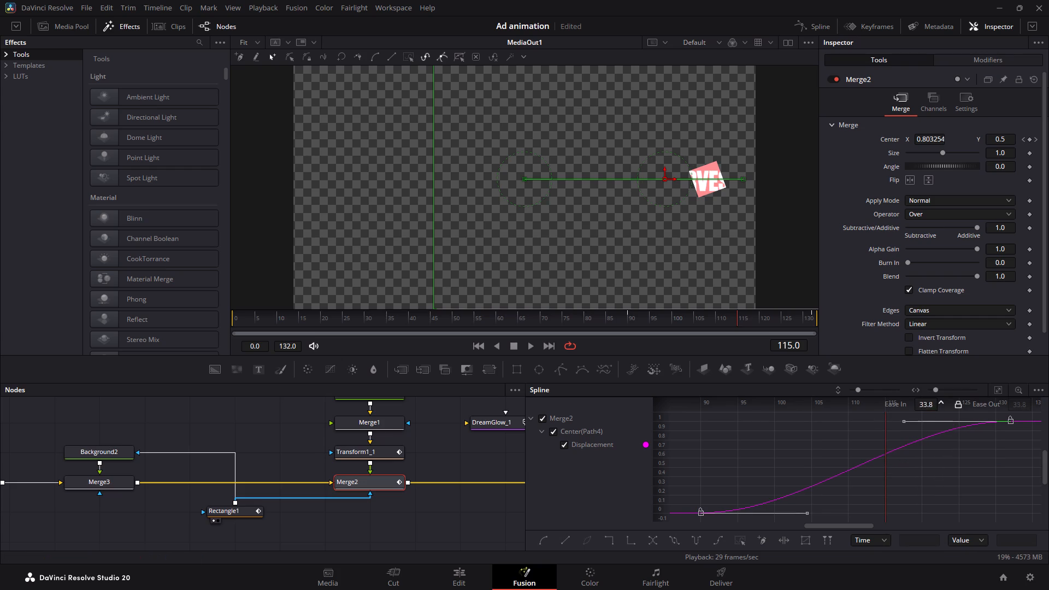
drag(944, 406, 581, 286)
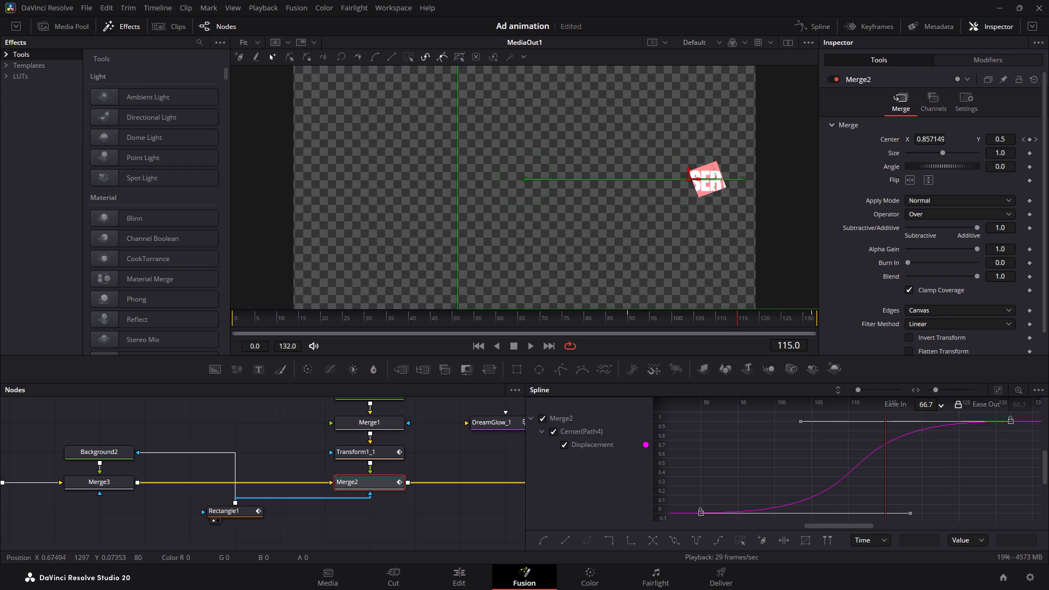
drag(581, 286, 595, 282)
Play back the eased exit animation in Fusion and from the start of the Edit page timeline.
click(615, 316)
key(space)
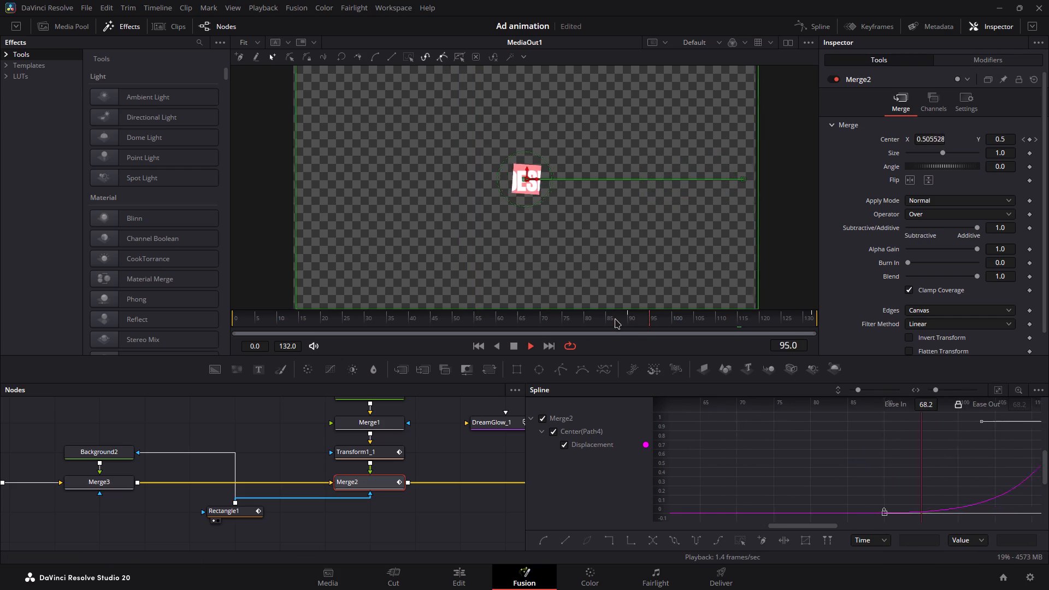
key(space)
click(615, 318)
key(space)
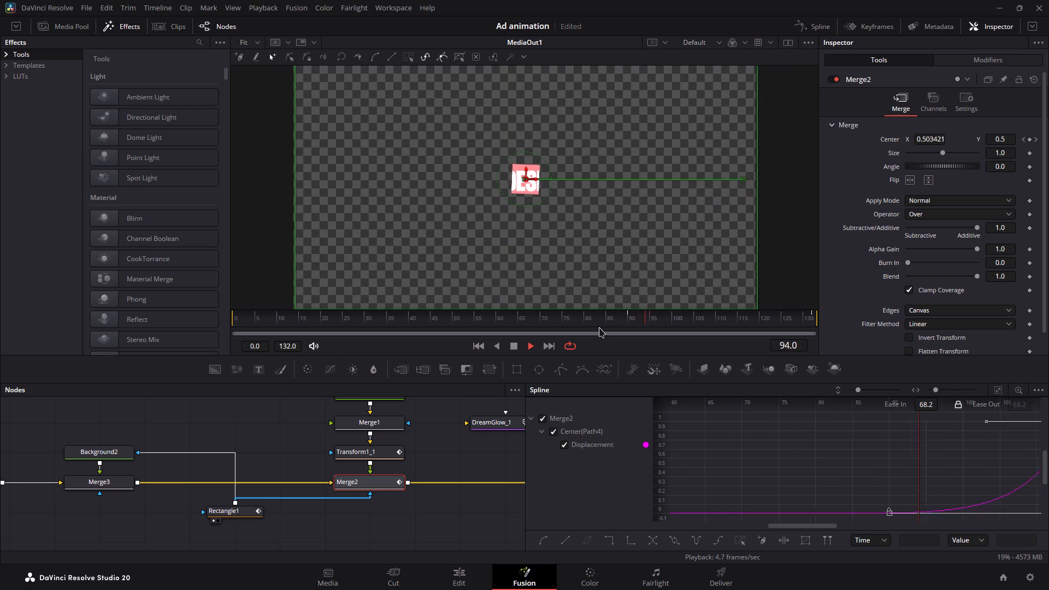
key(space)
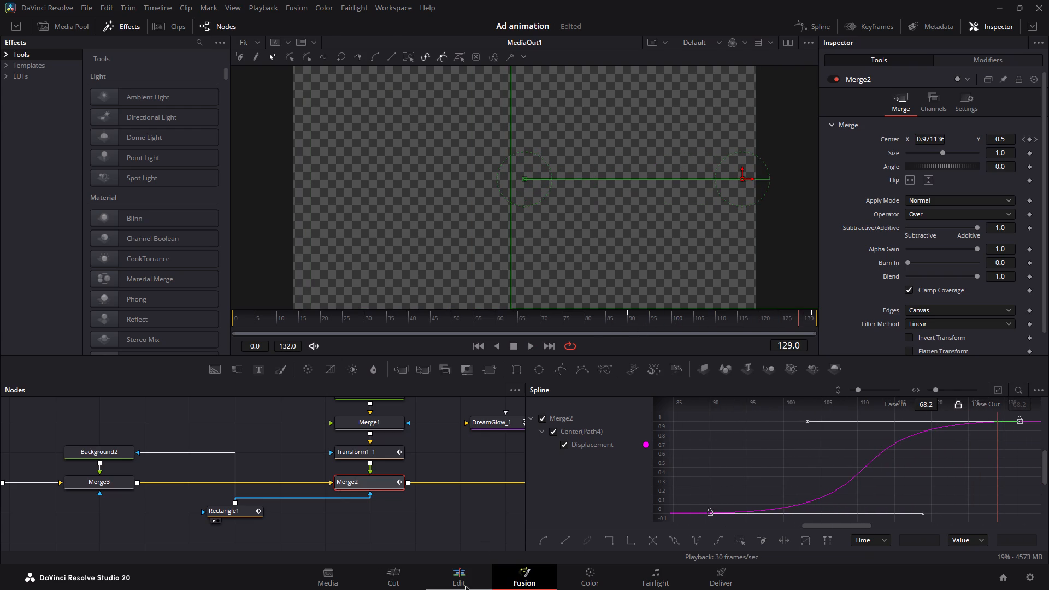
click(465, 589)
drag(411, 381, 405, 382)
click(269, 382)
key(space)
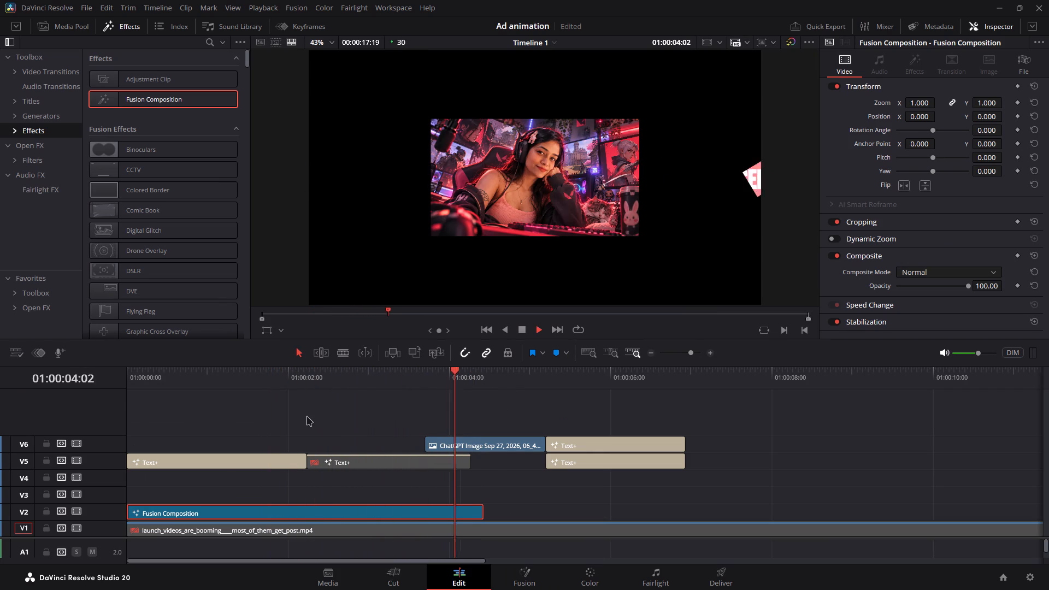
key(space)
drag(324, 376, 46, 402)
key(space)
click(265, 514)
key(space)
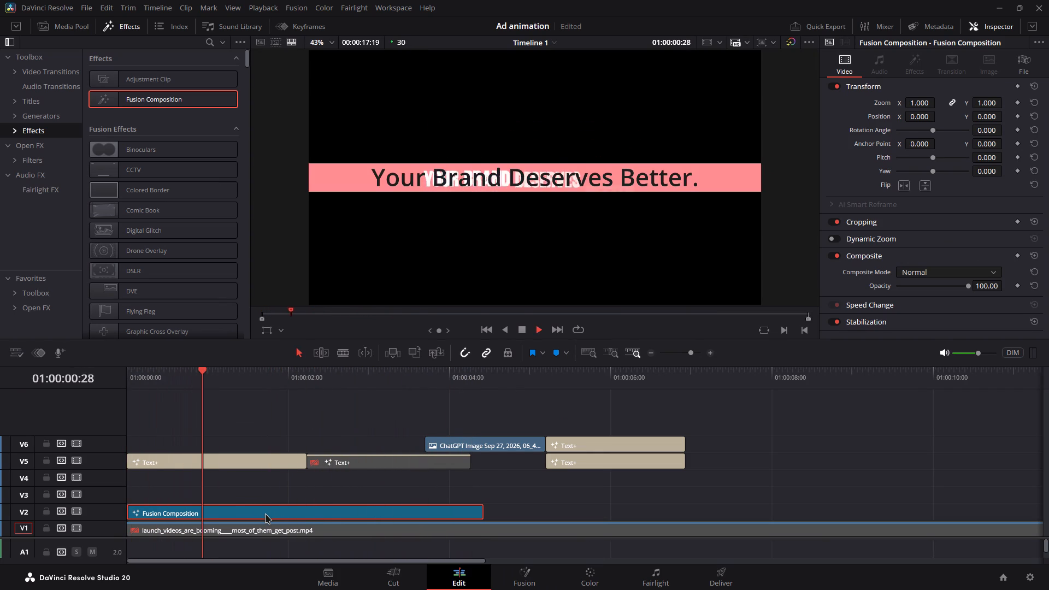
Reopen the V2 Fusion Composition in Fusion and set Rectangle1's Corner Radius to 0.141.
text(f)
click(231, 515)
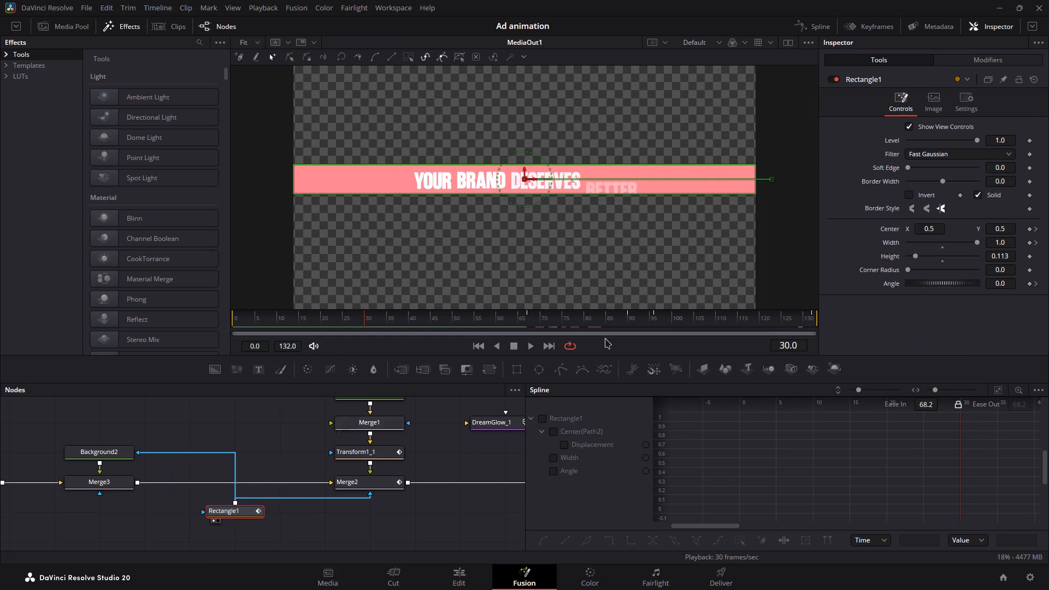
key(space)
key(space)
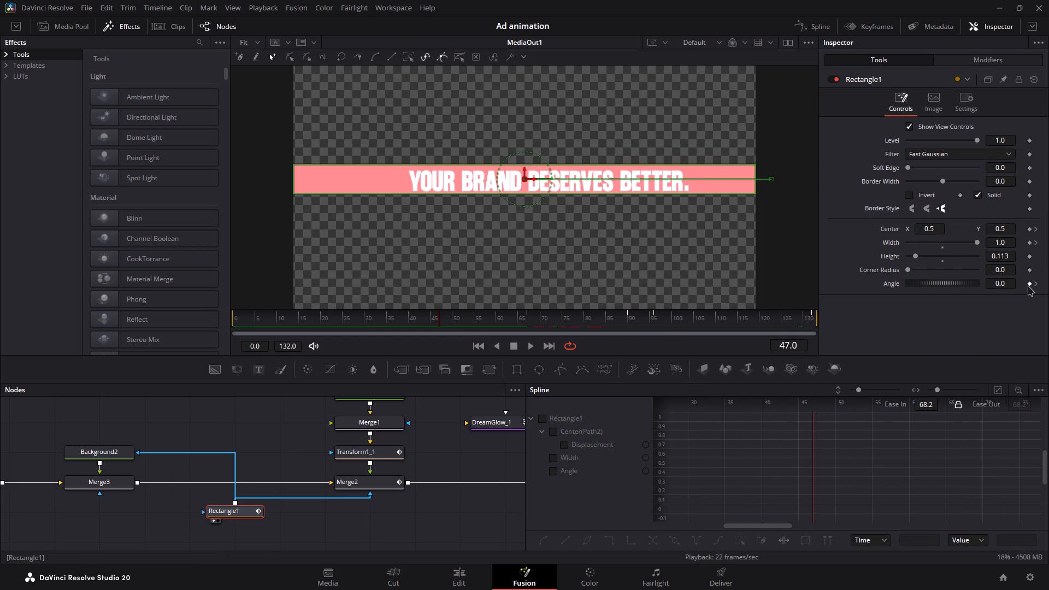
drag(1008, 271, 590, 280)
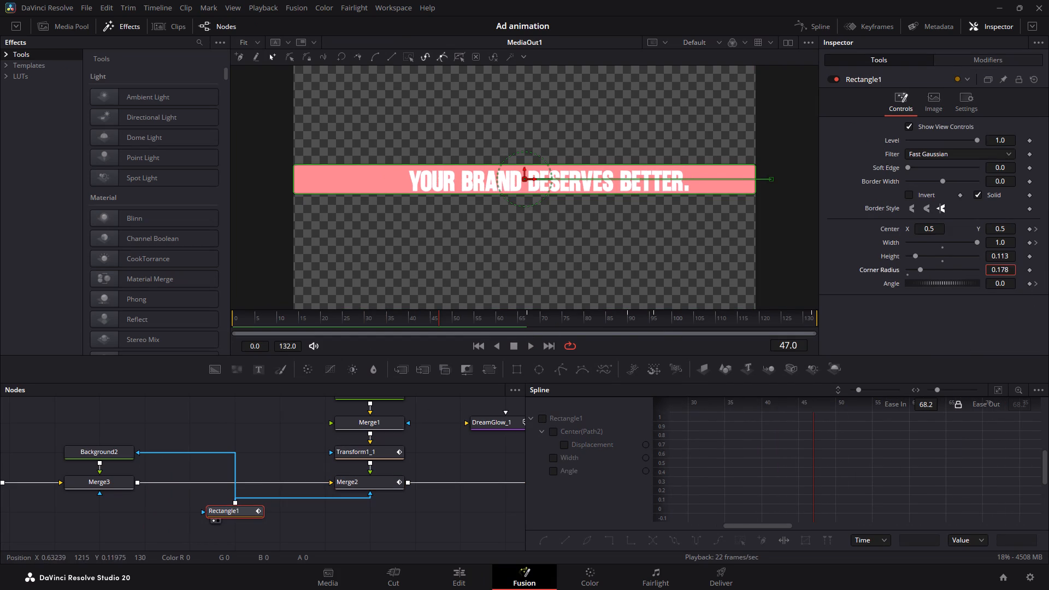
drag(590, 280, 569, 280)
double_click(499, 501)
Play back the composition to check the rounded mask as it shrinks and rolls off-screen.
key(space)
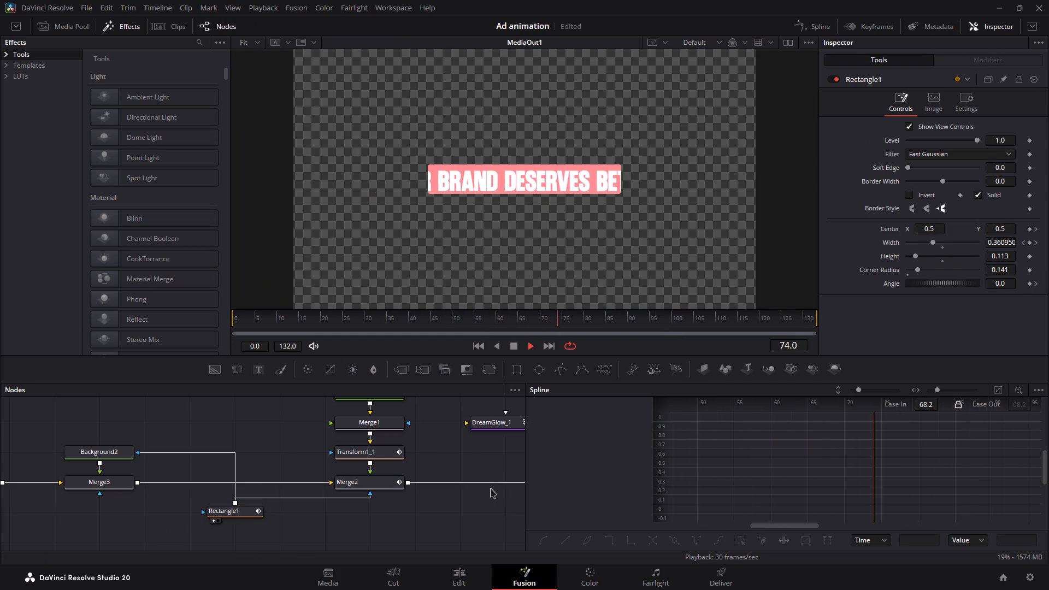
key(space)
key(space)
key(space)
key(space)
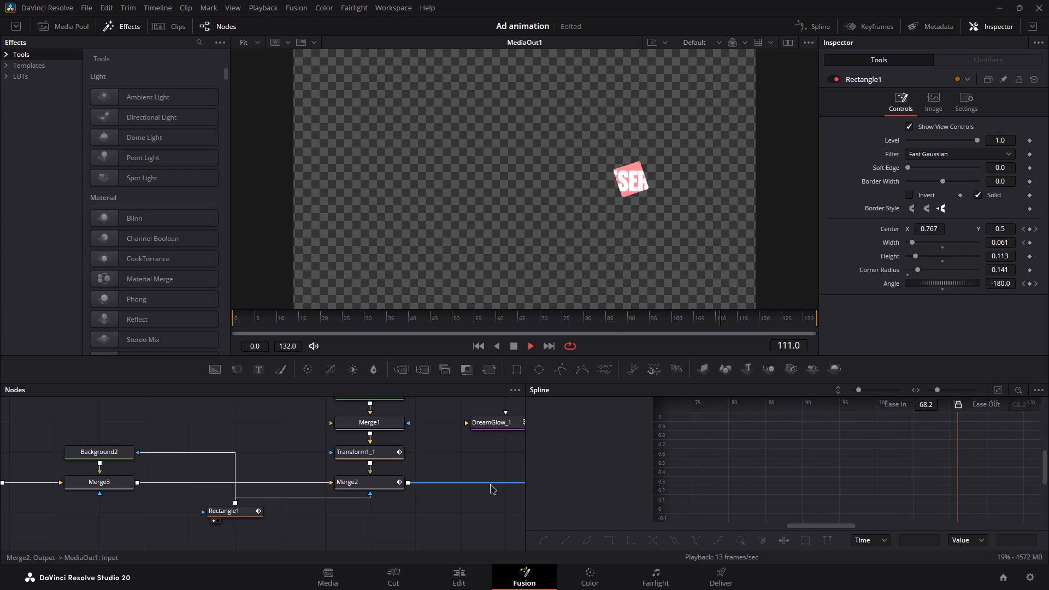
key(space)
drag(548, 325, 125, 358)
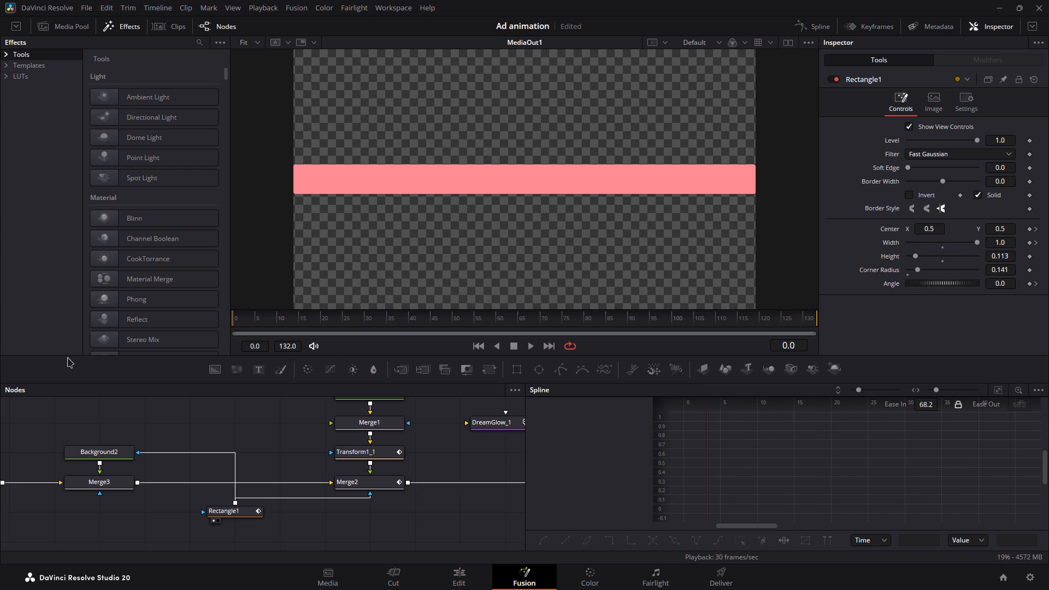
key(space)
key(space)
key(space)
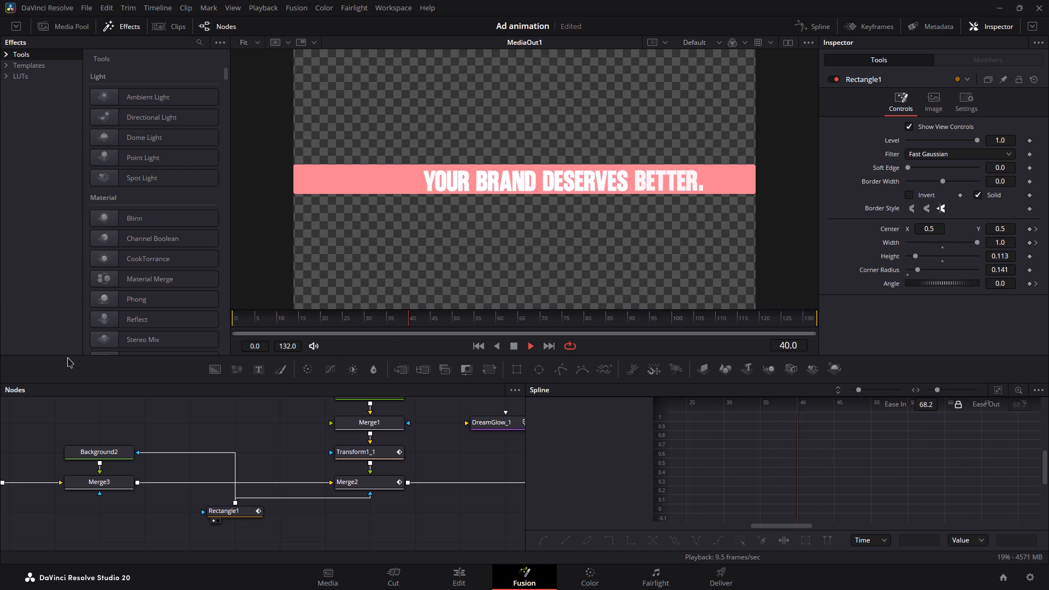
key(space)
key(space)
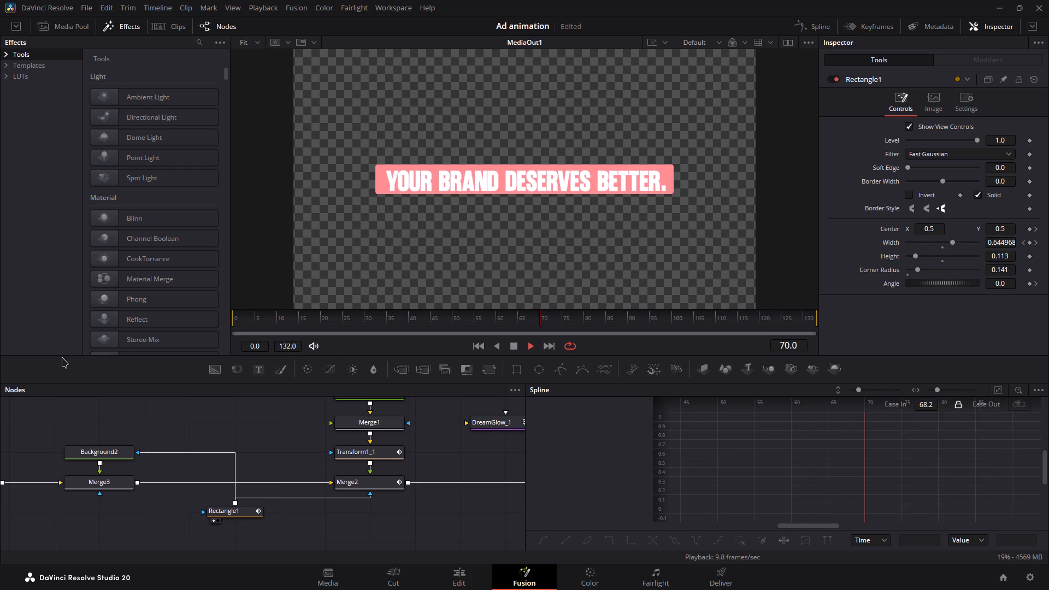
key(space)
key(space)
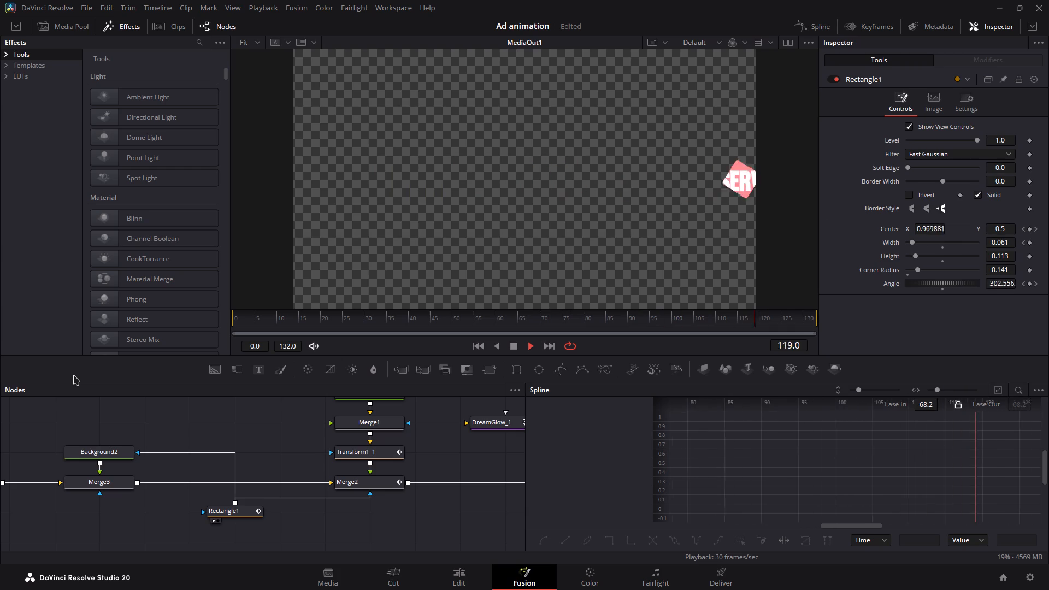
key(space)
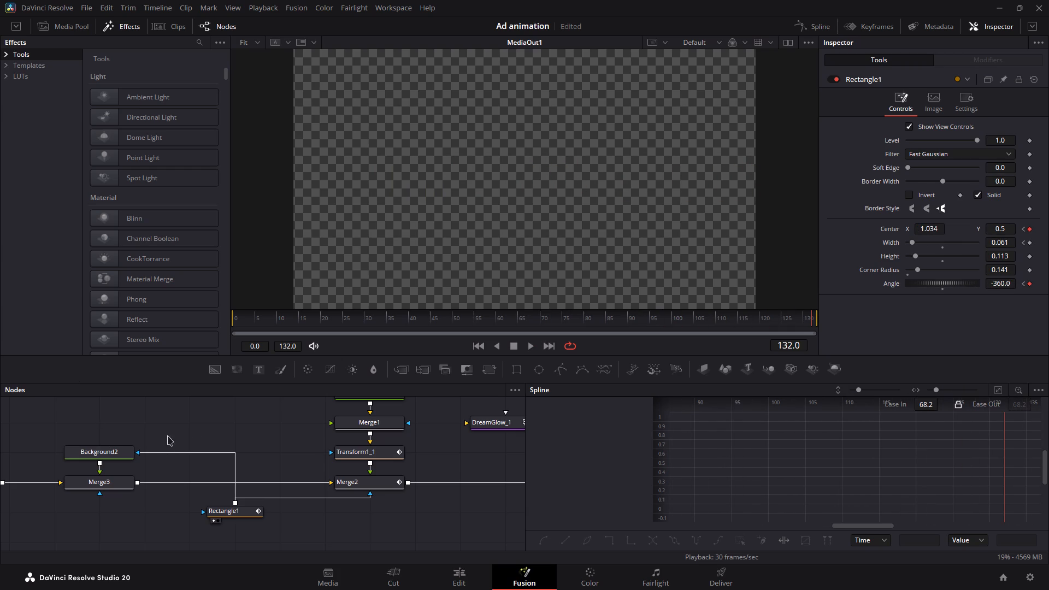
Move the Background2 node further up from Merge3 in the node graph, leaving room between them.
click(110, 450)
drag(109, 451, 115, 433)
key(shift+space)
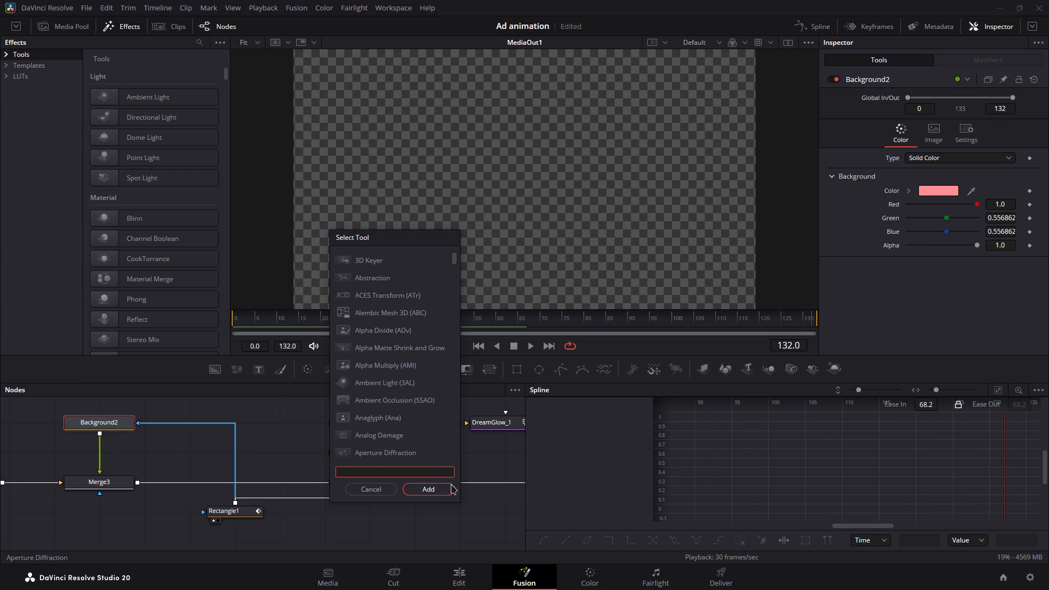
click(376, 485)
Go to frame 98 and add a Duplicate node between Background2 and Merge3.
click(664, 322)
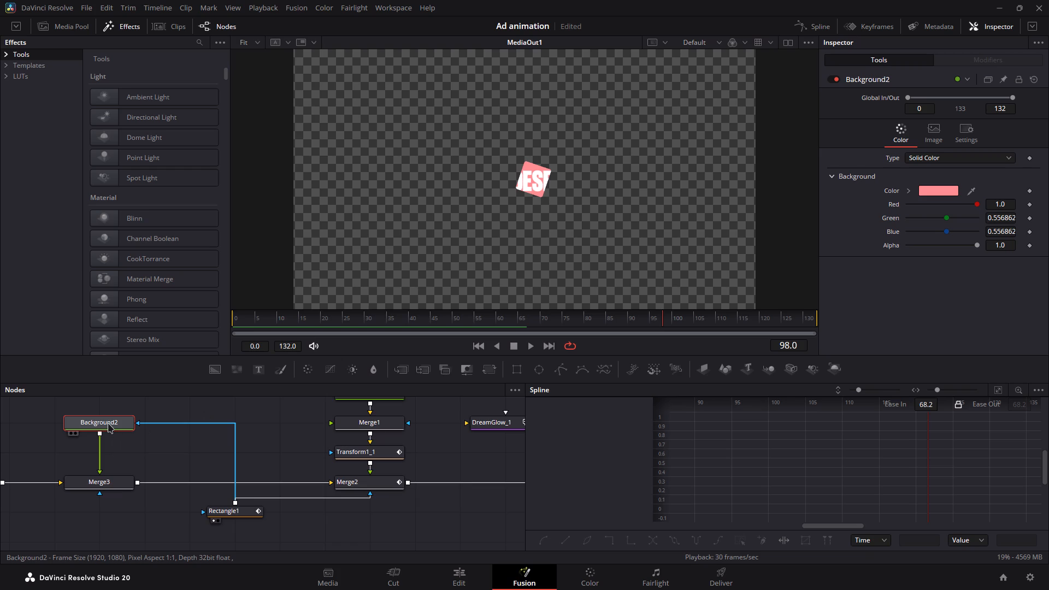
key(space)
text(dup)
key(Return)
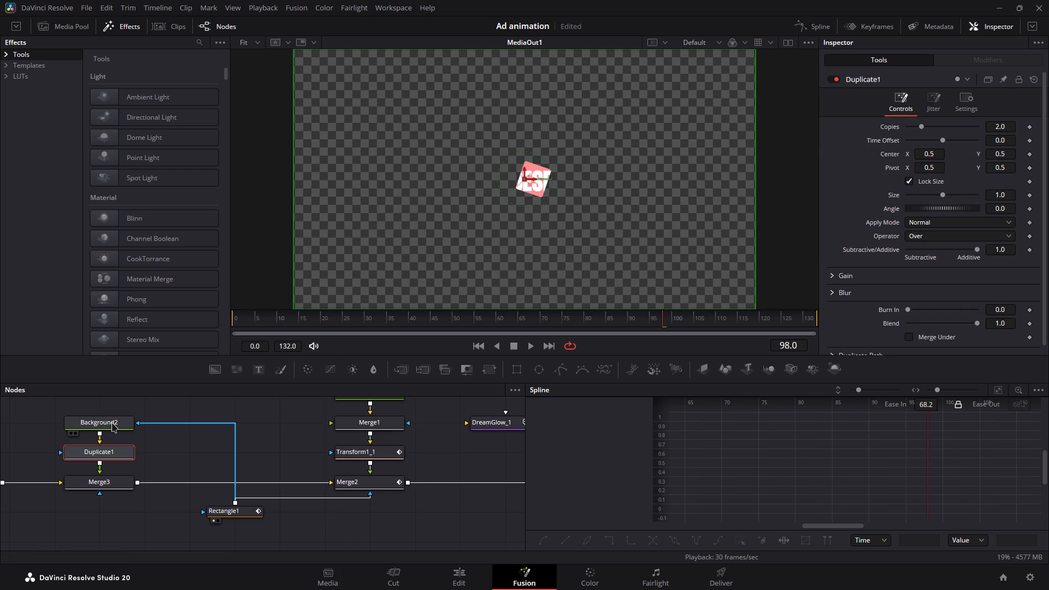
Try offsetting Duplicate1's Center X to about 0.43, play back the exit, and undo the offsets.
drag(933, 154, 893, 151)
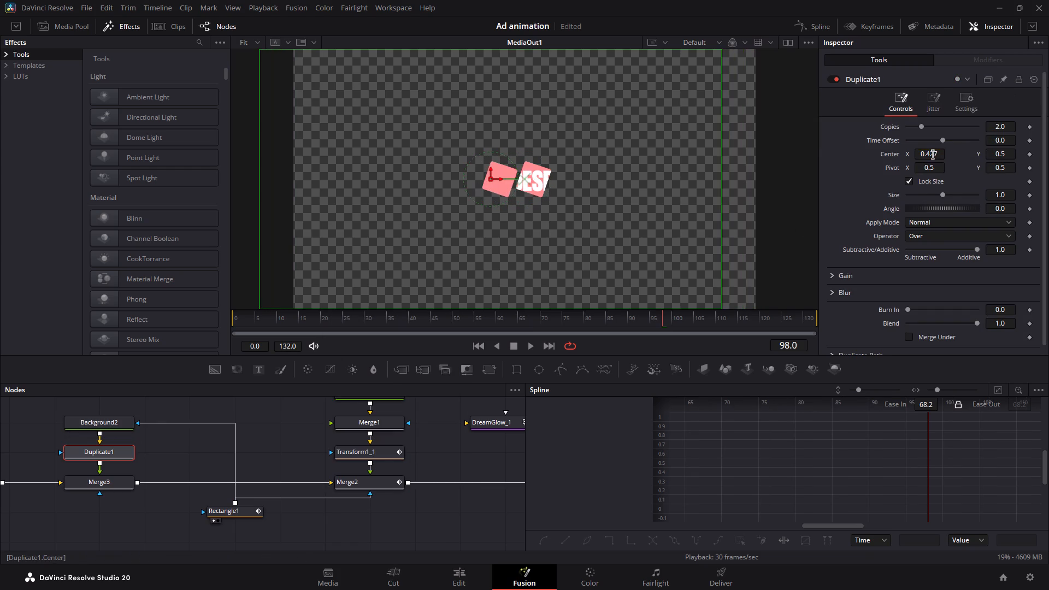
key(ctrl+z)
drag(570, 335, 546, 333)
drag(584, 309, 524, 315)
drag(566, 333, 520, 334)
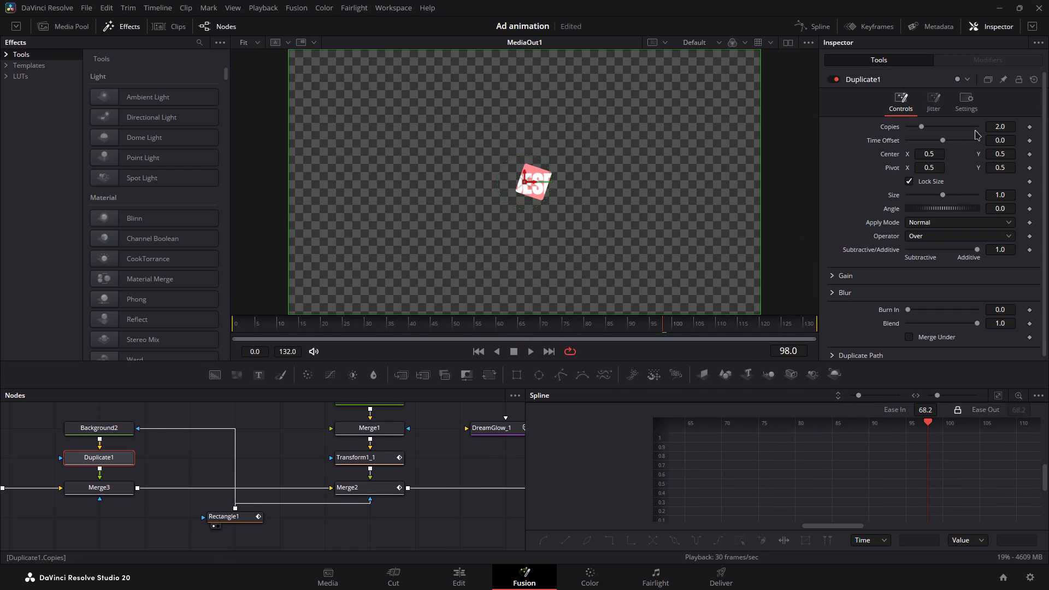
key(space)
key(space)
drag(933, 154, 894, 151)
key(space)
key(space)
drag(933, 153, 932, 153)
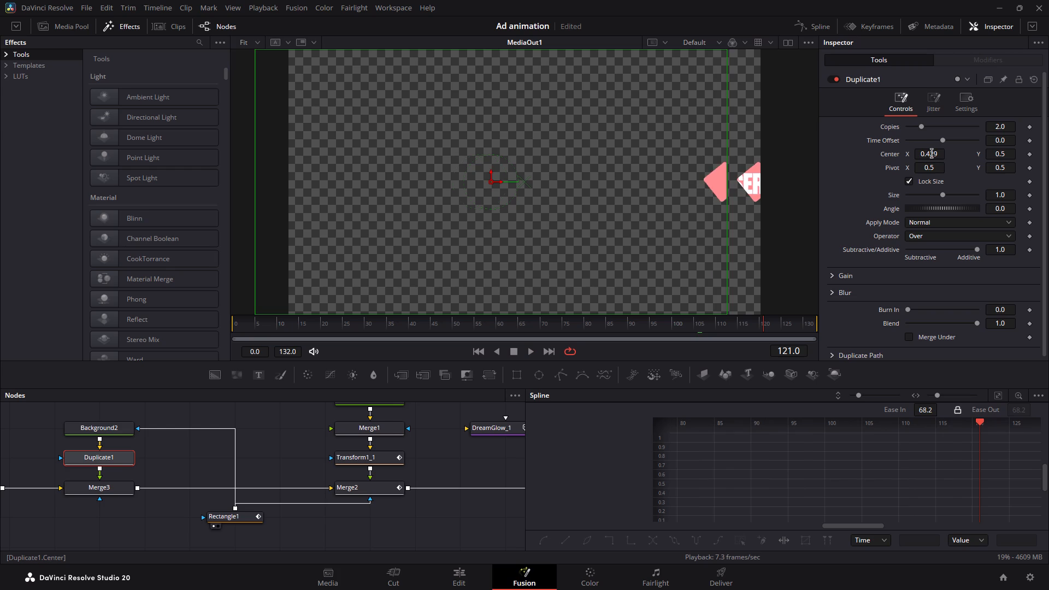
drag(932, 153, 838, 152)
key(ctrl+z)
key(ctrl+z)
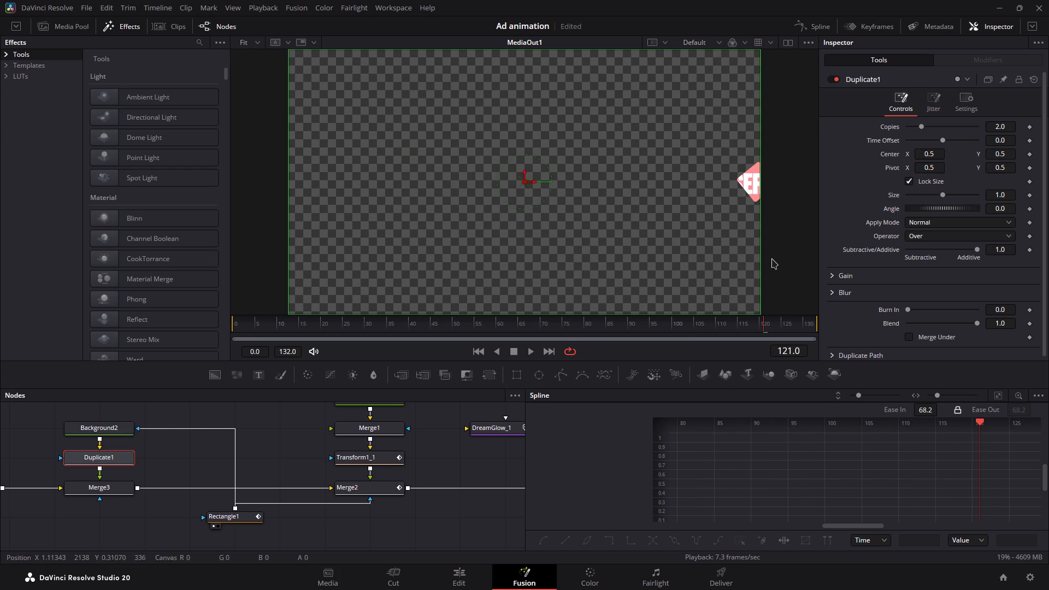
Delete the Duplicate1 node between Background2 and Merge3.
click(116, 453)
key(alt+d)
Add a Motion Trails node between Background2 and Merge3 and enable Use Key / Mask Input.
click(120, 435)
key(space)
text(tra)
key(ctrl+a)
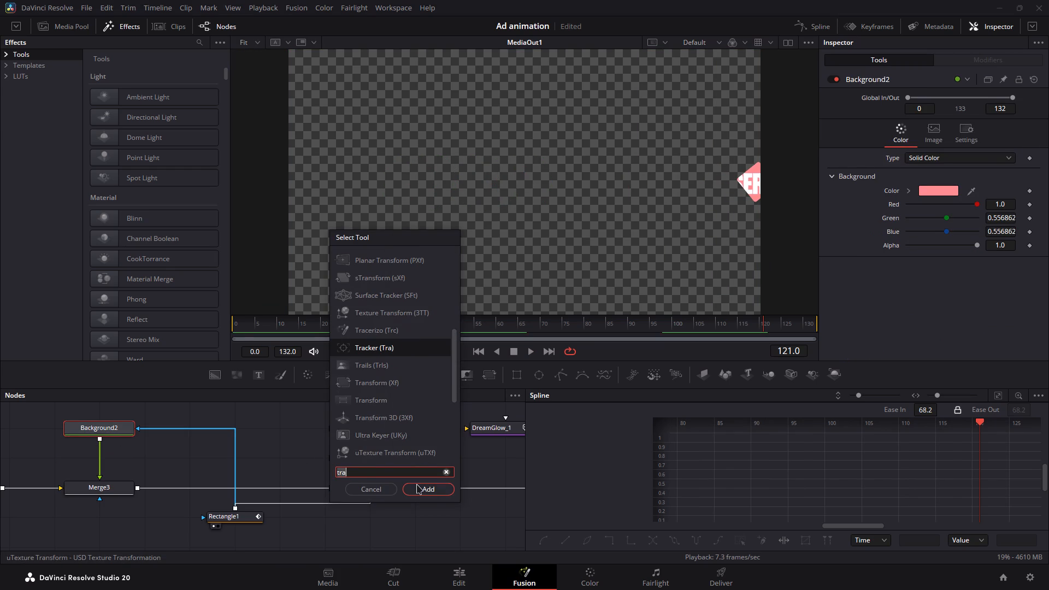
text(motio)
key(Up)
key(Return)
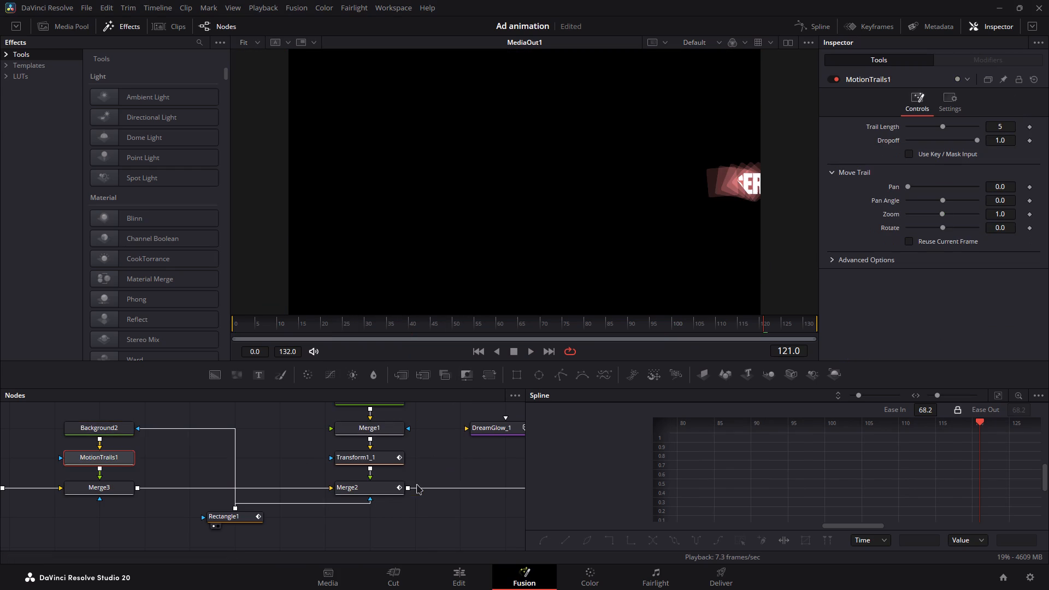
click(946, 154)
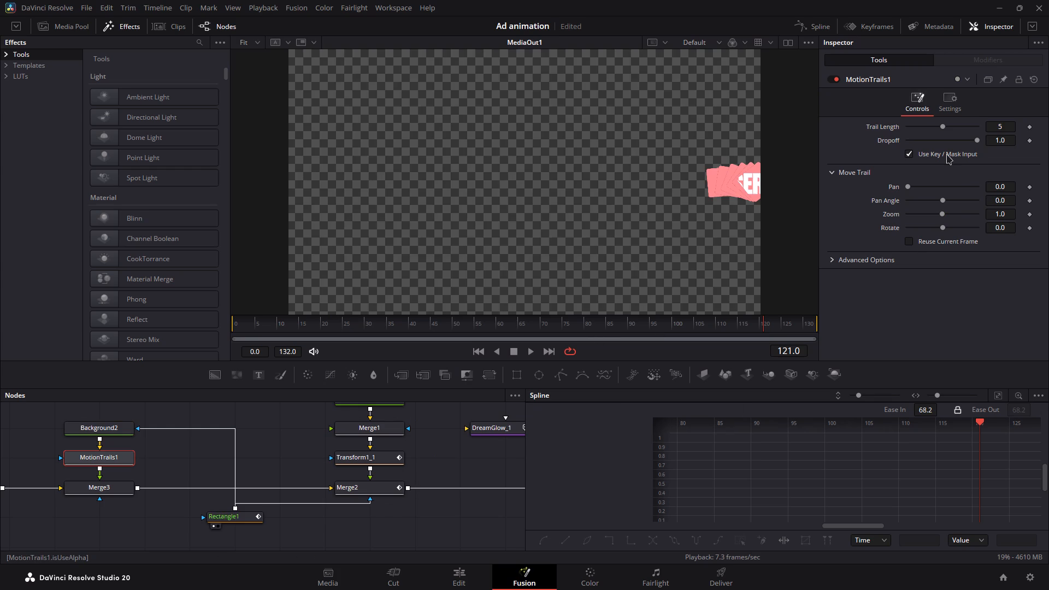
Play back the exit animation to check the motion trail behind the shrinking, rolling mask.
click(506, 323)
key(space)
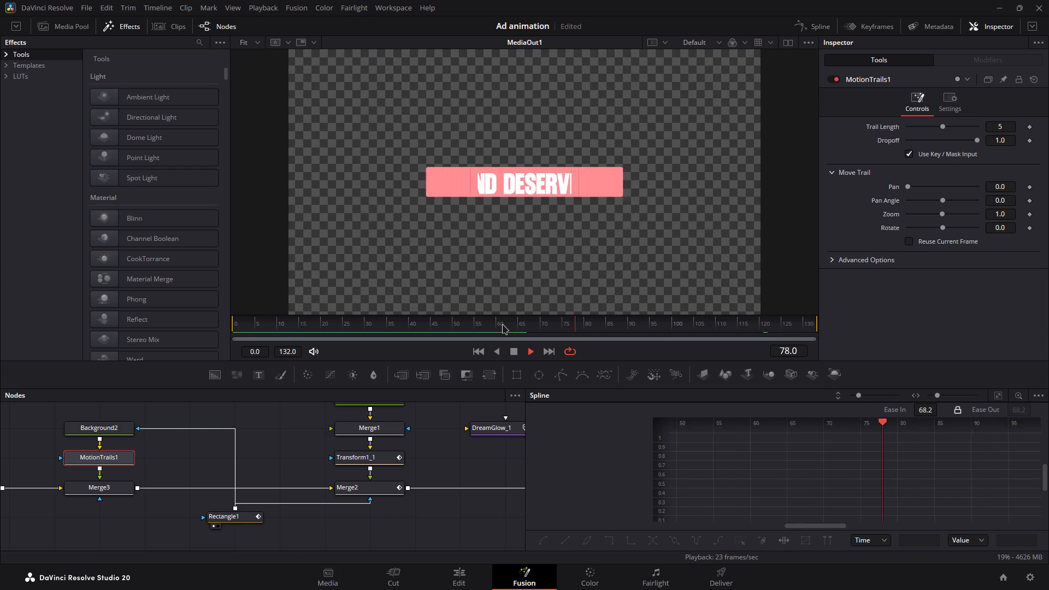
key(space)
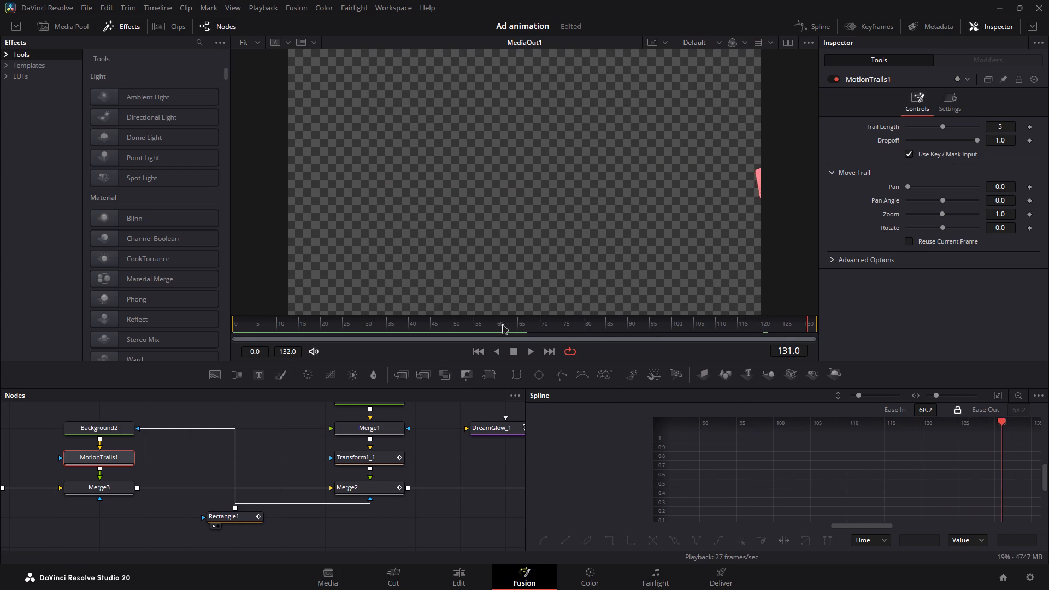
click(502, 324)
key(space)
key(space)
key(space)
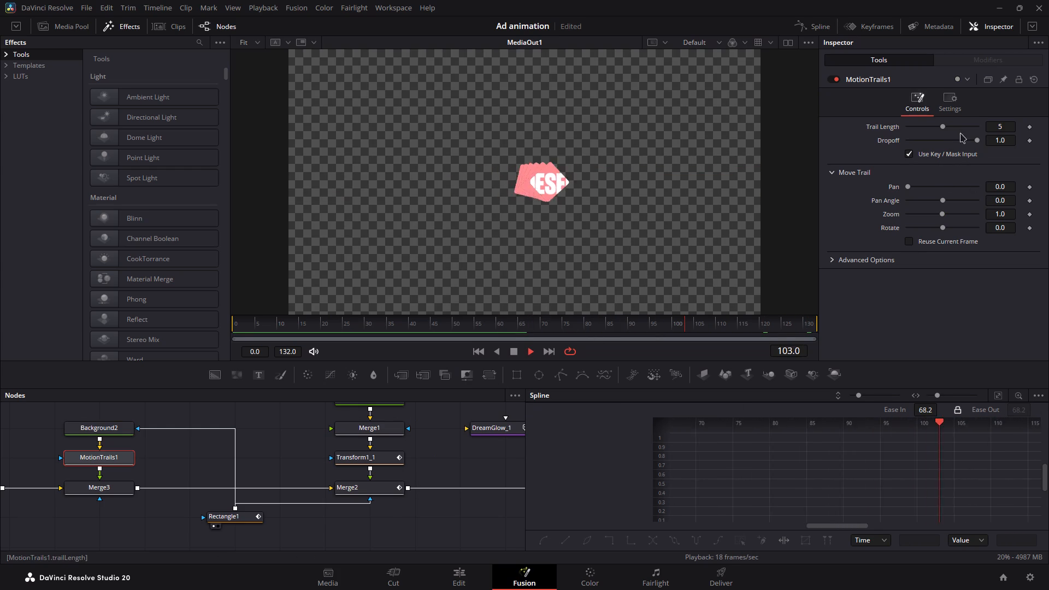
key(space)
Set MotionTrails1's Dropoff to 0.559 and play back the exit to check the fading trail.
drag(975, 139, 885, 144)
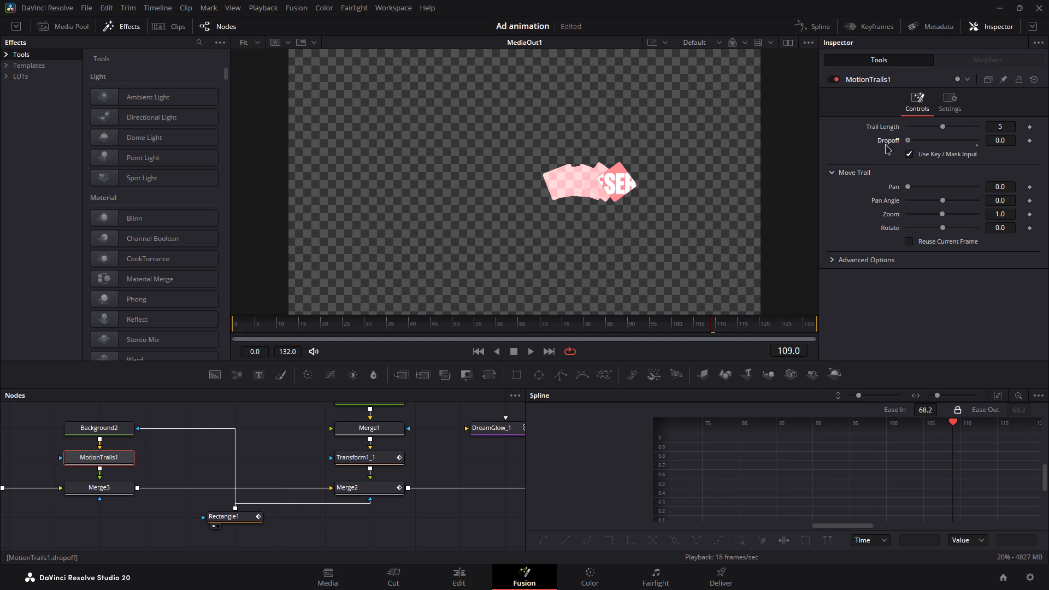
drag(885, 144, 944, 152)
click(526, 330)
key(space)
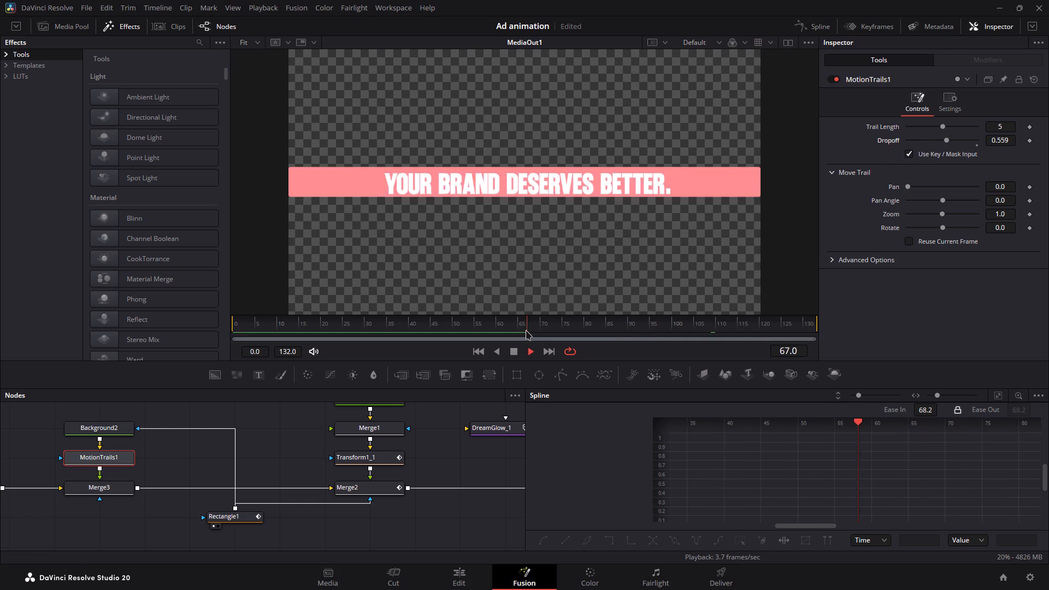
key(space)
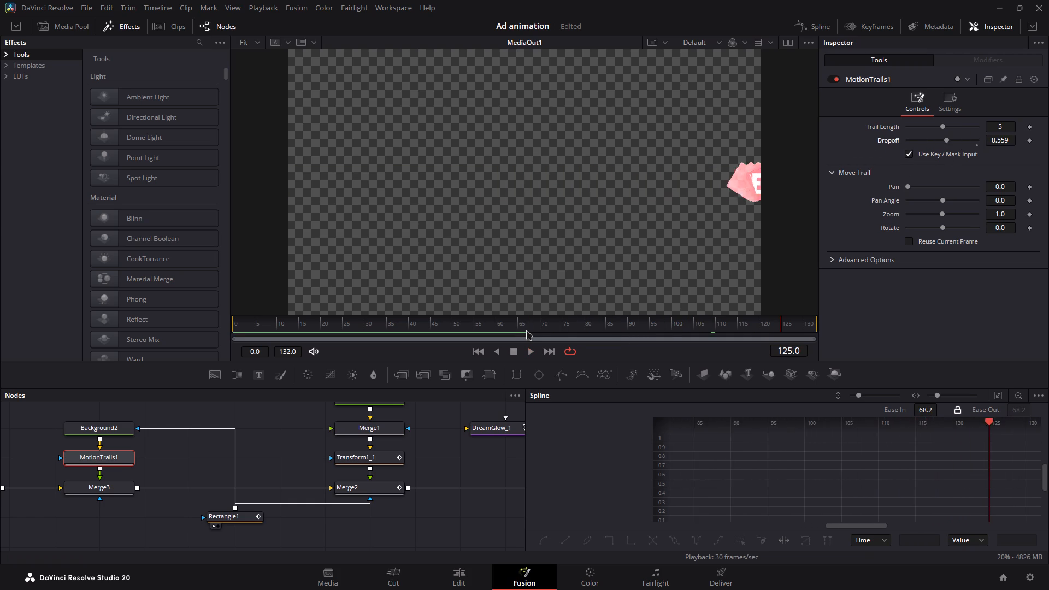
drag(571, 330, 669, 333)
key(space)
key(space)
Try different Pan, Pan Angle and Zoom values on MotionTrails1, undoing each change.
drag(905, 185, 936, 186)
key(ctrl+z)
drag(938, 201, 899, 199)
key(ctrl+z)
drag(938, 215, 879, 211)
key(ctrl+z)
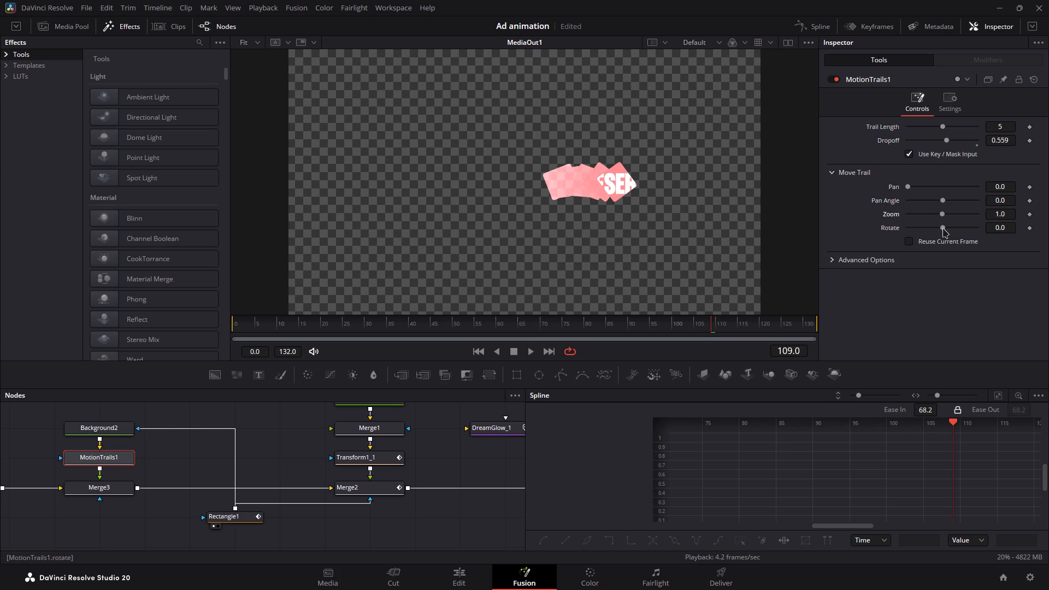
Set MotionTrails1's Rotate to -15.0 and play back the composition to check the curved trail.
drag(942, 228, 853, 217)
click(535, 317)
key(space)
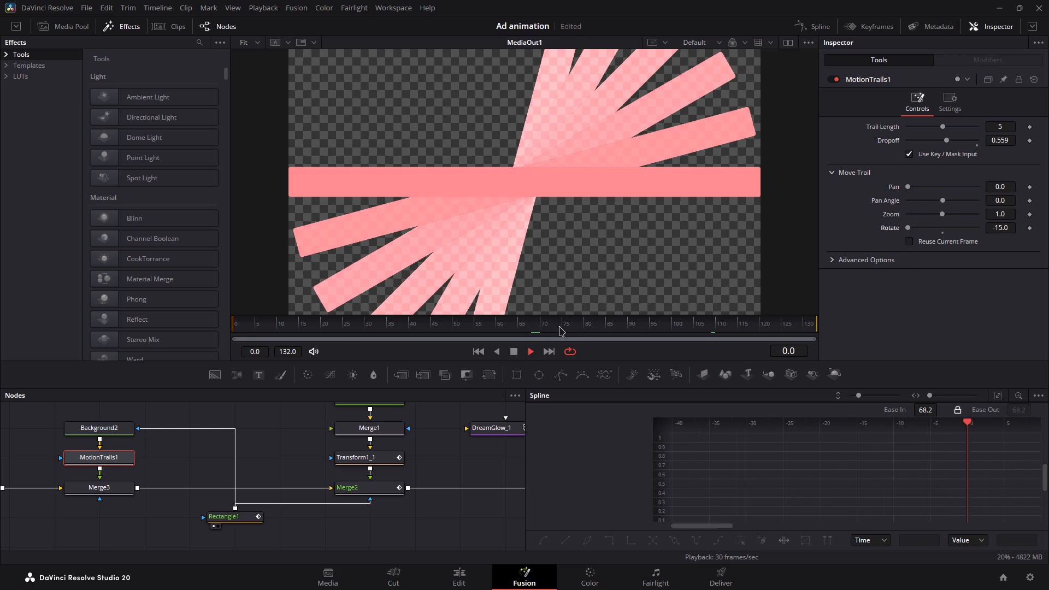
key(space)
click(492, 329)
drag(492, 329, 308, 337)
double_click(457, 462)
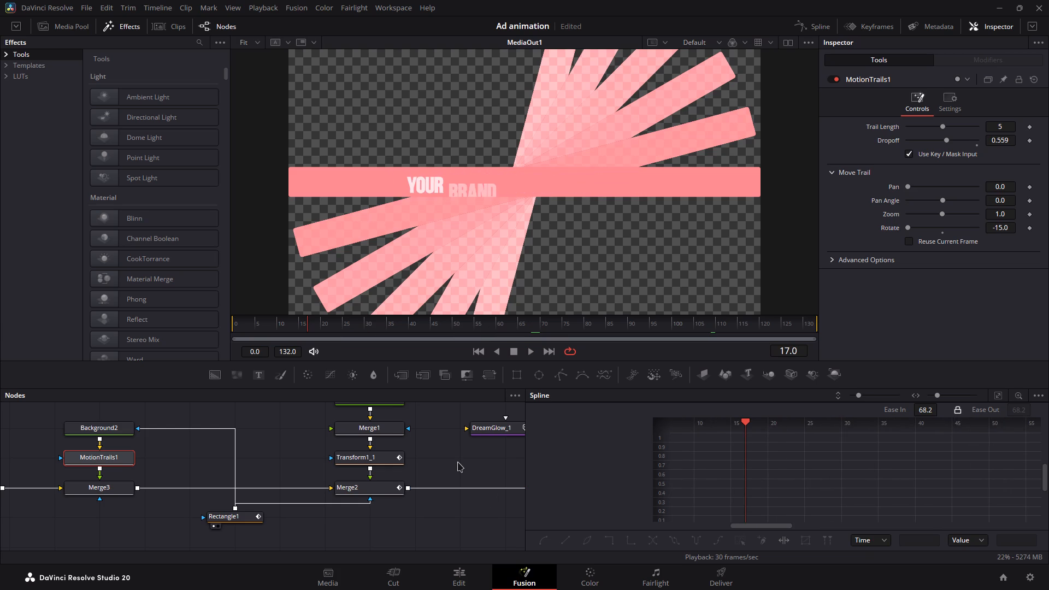
key(space)
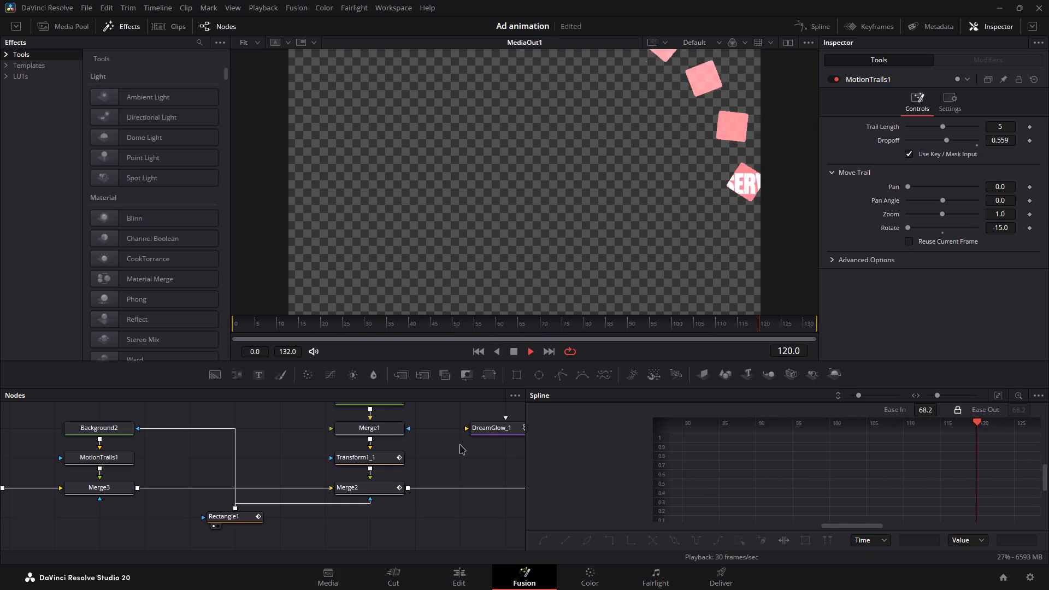
key(space)
click(612, 323)
key(space)
key(space)
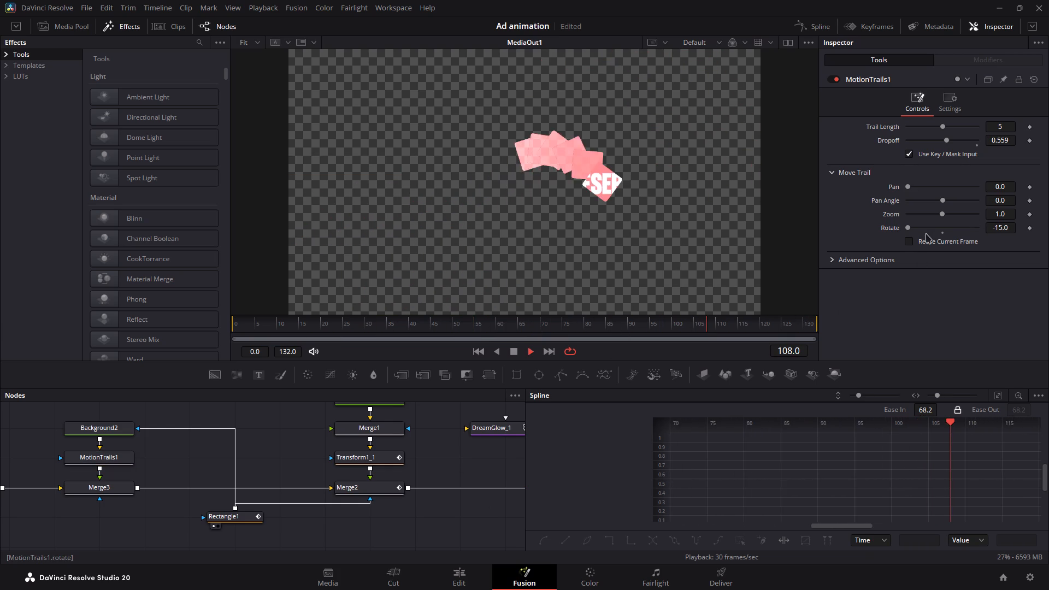
Enable Reuse Current Frame on MotionTrails1 and play back the exit from about frame 95.
click(920, 242)
click(920, 242)
click(917, 245)
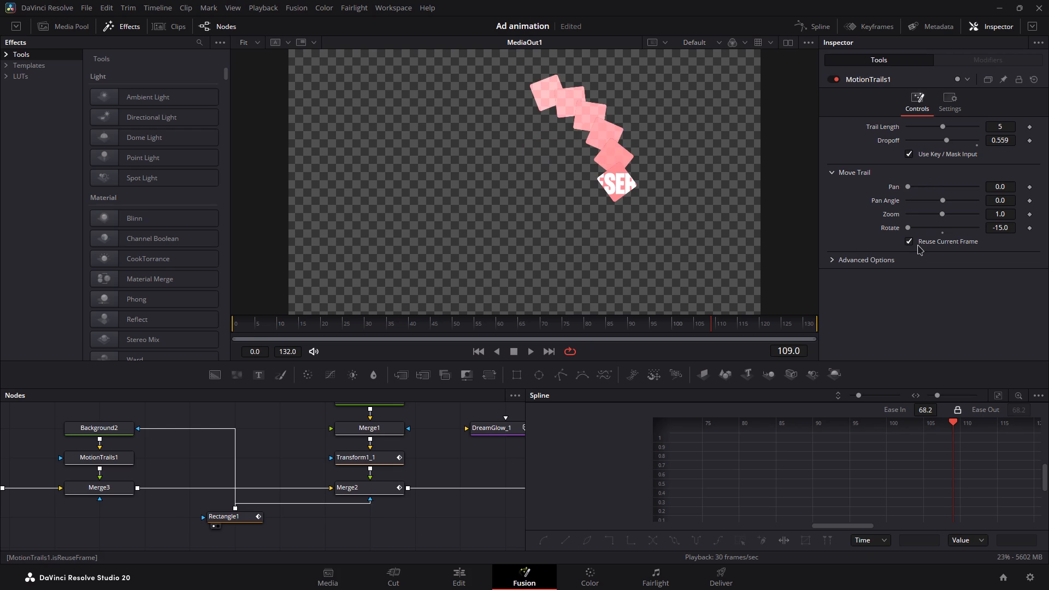
drag(522, 318, 660, 339)
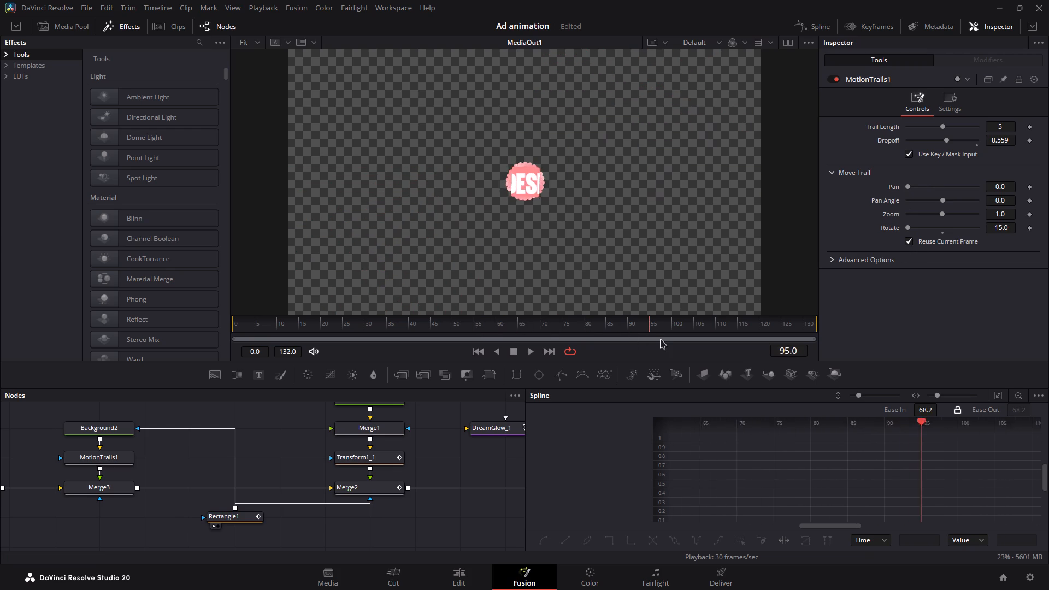
drag(660, 339, 581, 370)
key(space)
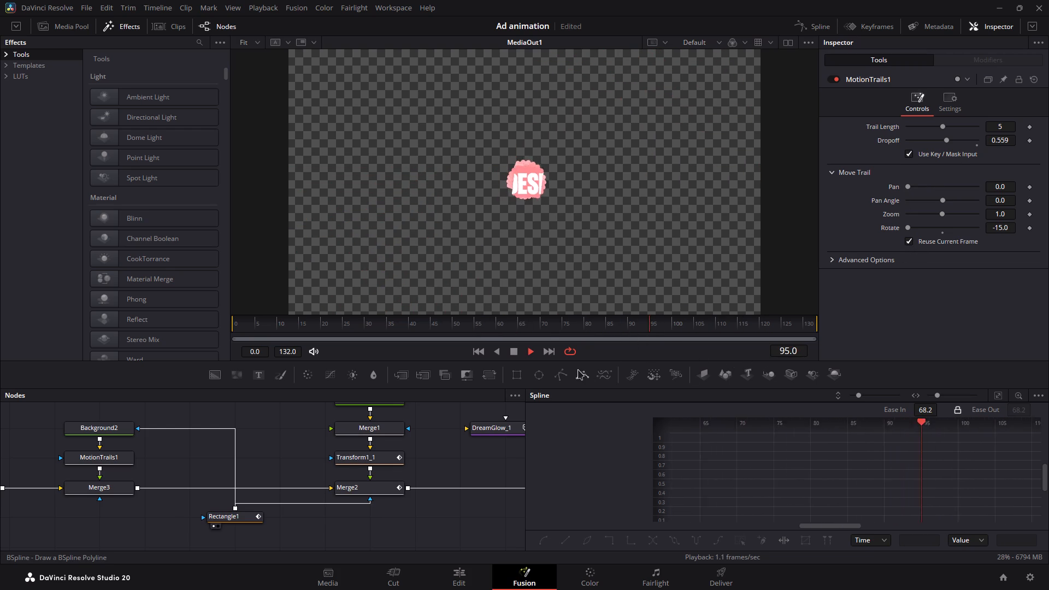
key(space)
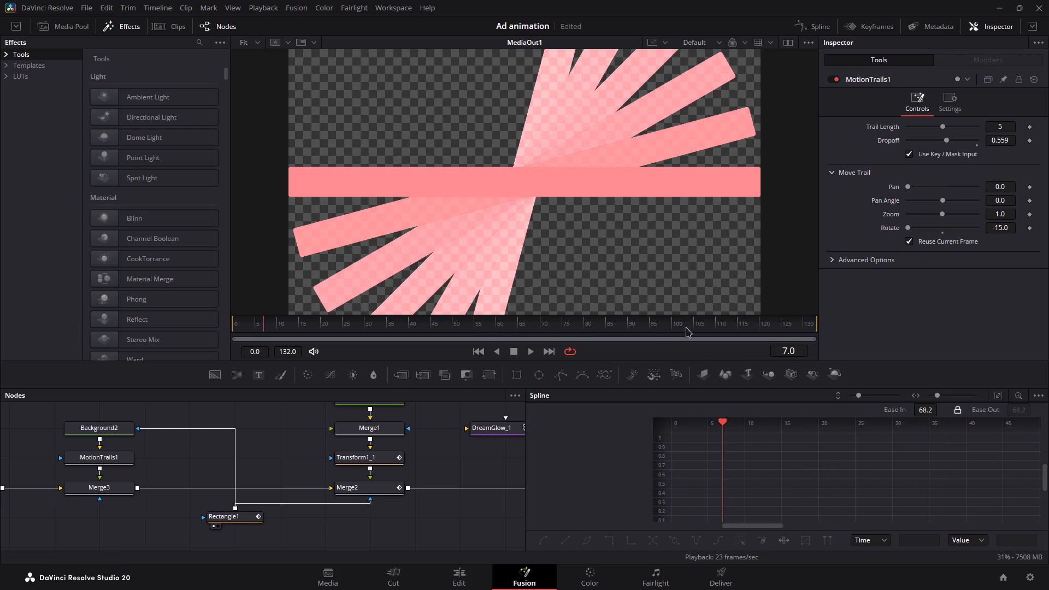
click(651, 321)
key(space)
key(space)
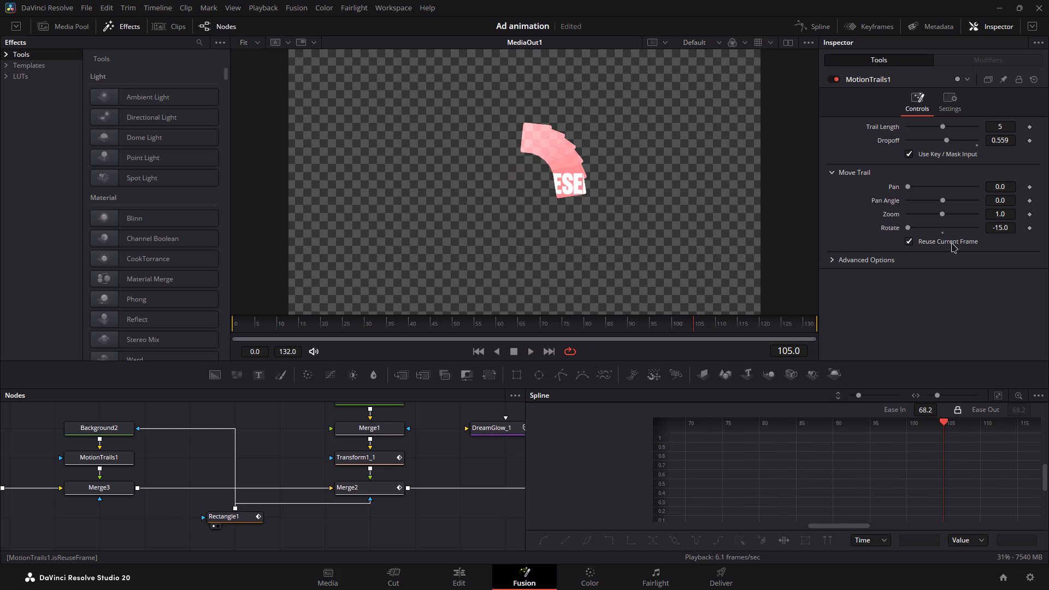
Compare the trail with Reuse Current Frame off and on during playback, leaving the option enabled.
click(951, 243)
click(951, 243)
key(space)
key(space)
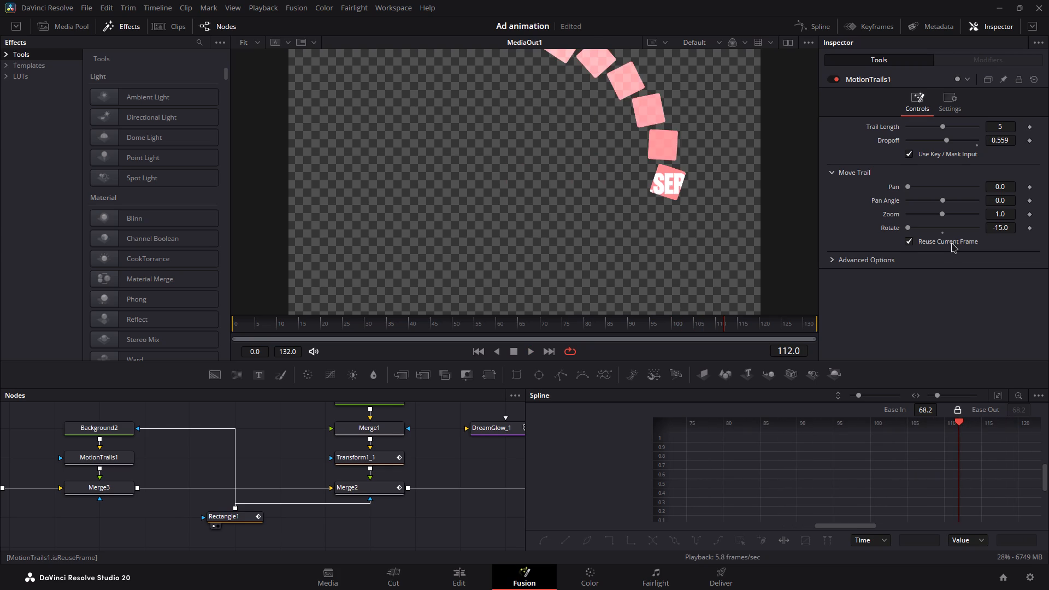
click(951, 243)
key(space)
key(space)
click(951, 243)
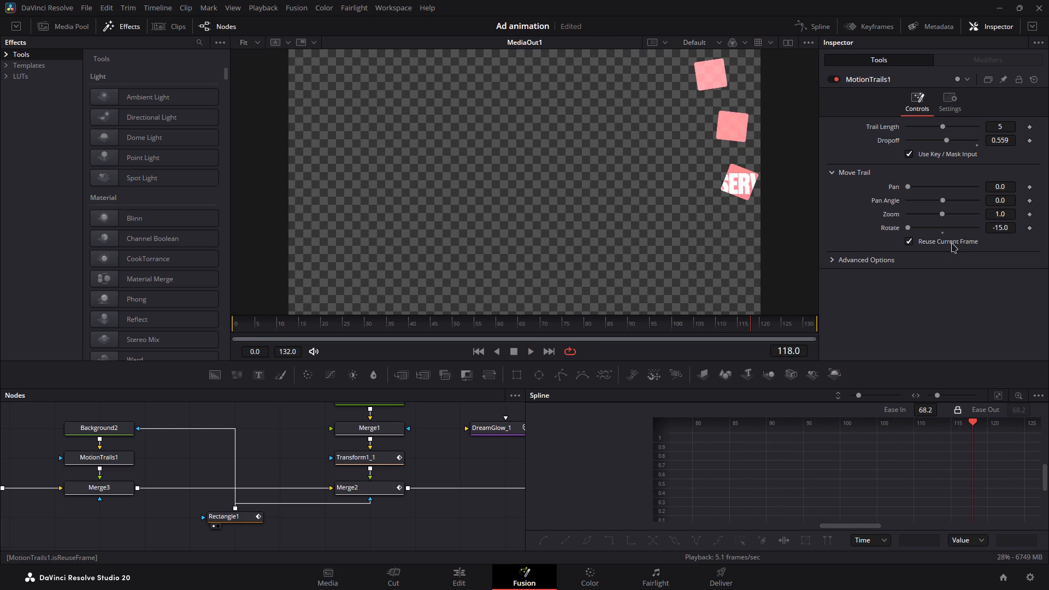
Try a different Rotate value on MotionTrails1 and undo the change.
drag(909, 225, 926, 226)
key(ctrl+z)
Set MotionTrails1's Trail Length to 4 and scrub to about frame 110 to check the trail.
drag(1001, 120, 991, 122)
drag(1000, 130, 966, 131)
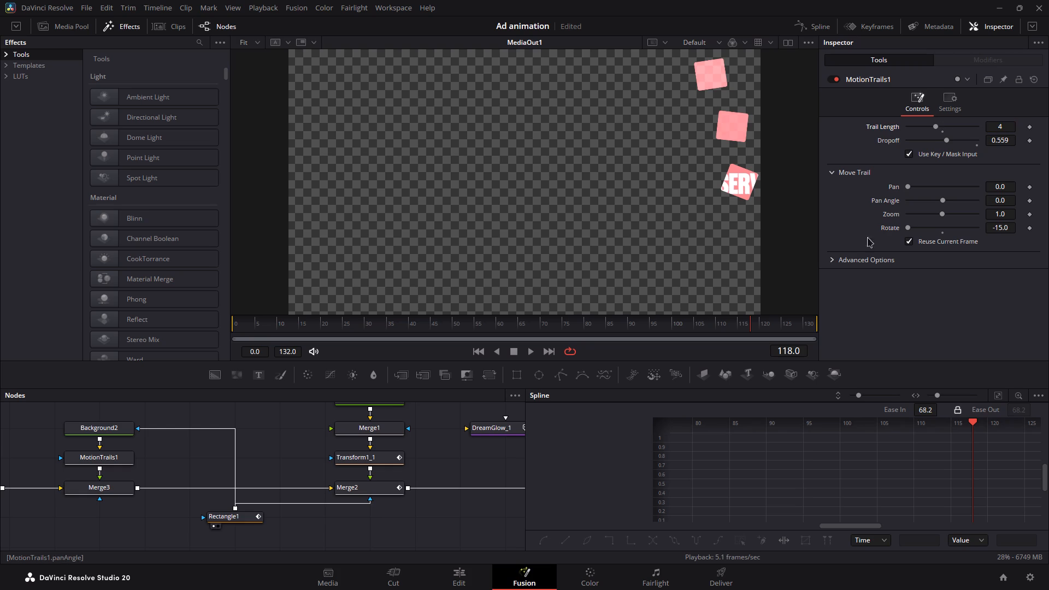
drag(664, 325, 710, 329)
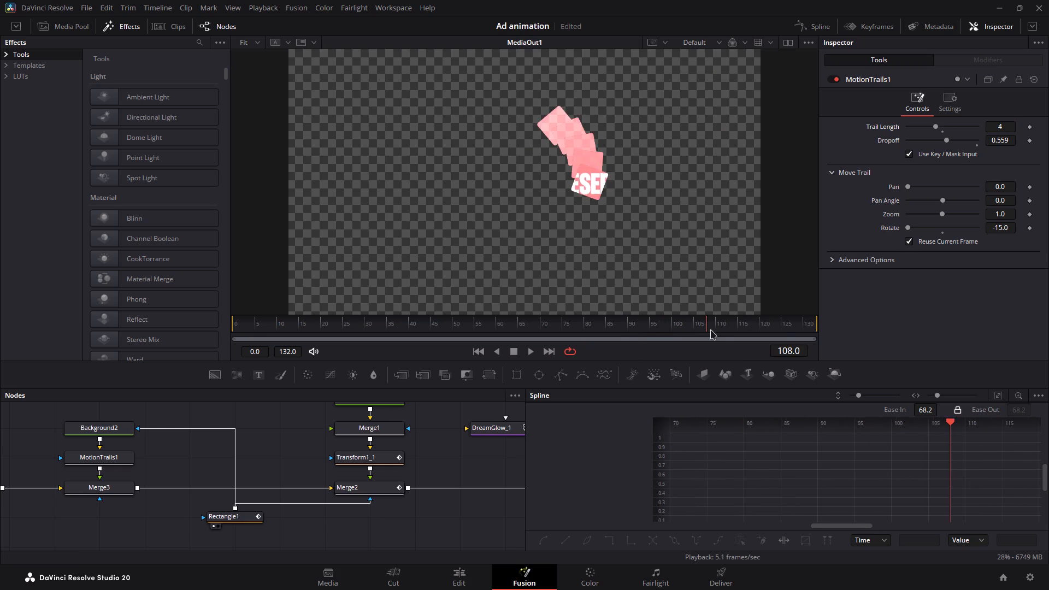
drag(710, 329, 720, 332)
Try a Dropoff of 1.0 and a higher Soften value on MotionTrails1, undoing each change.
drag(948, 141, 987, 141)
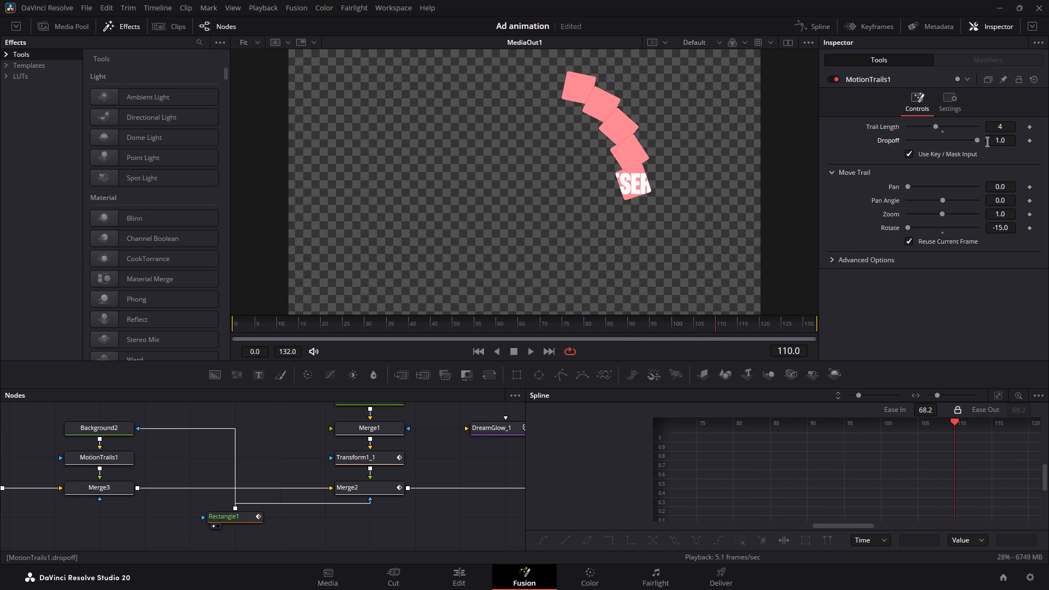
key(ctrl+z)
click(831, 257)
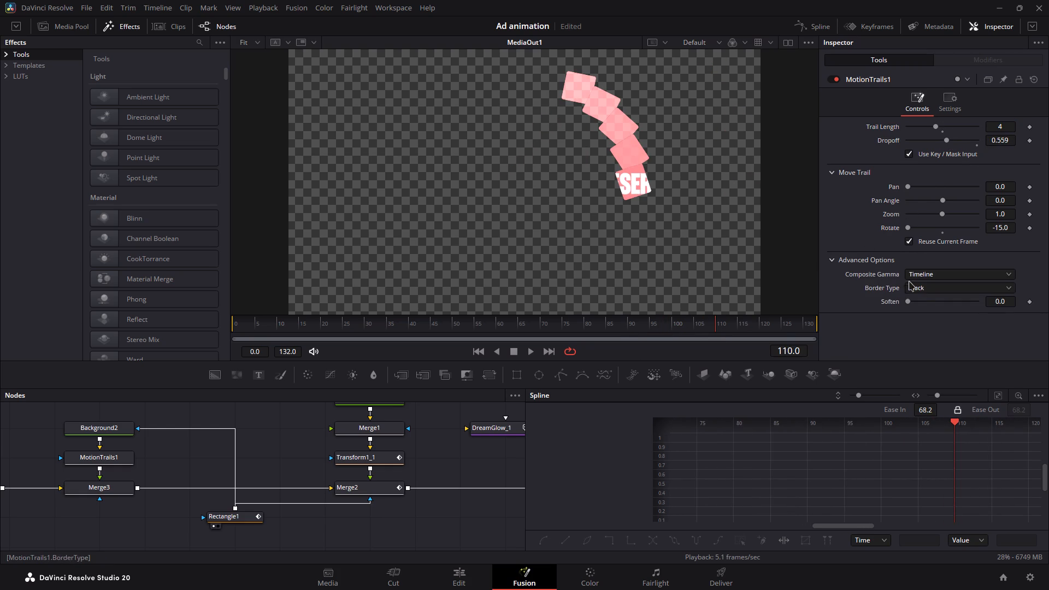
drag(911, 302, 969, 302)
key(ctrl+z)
Save the project.
key(ctrl+s)
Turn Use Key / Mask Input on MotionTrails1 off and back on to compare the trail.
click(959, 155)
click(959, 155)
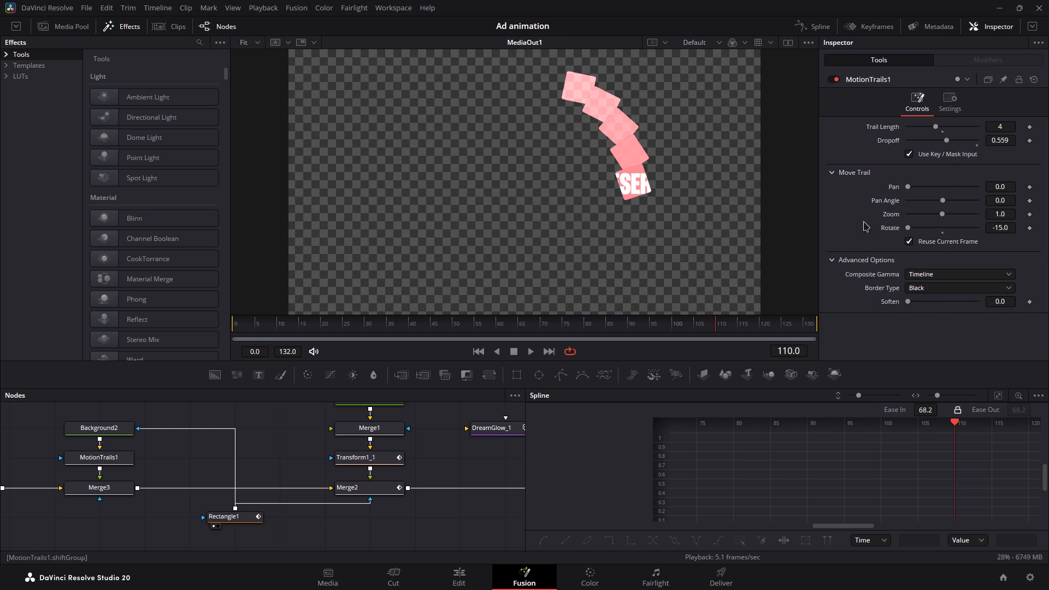
Switch to the Edit page and play the timeline from the start to review the title animation.
click(457, 589)
drag(261, 380, 31, 377)
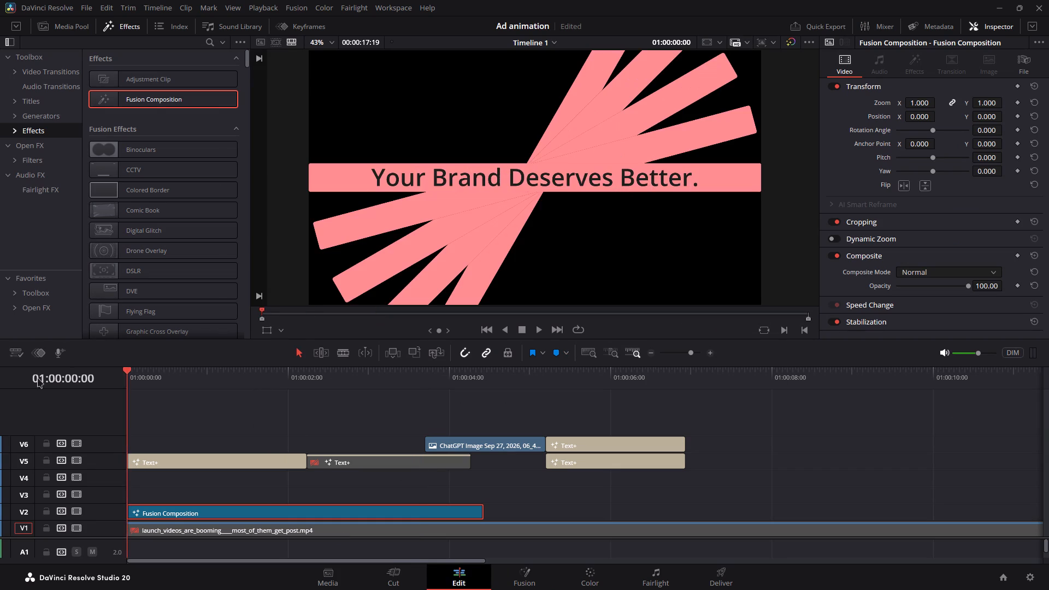
key(space)
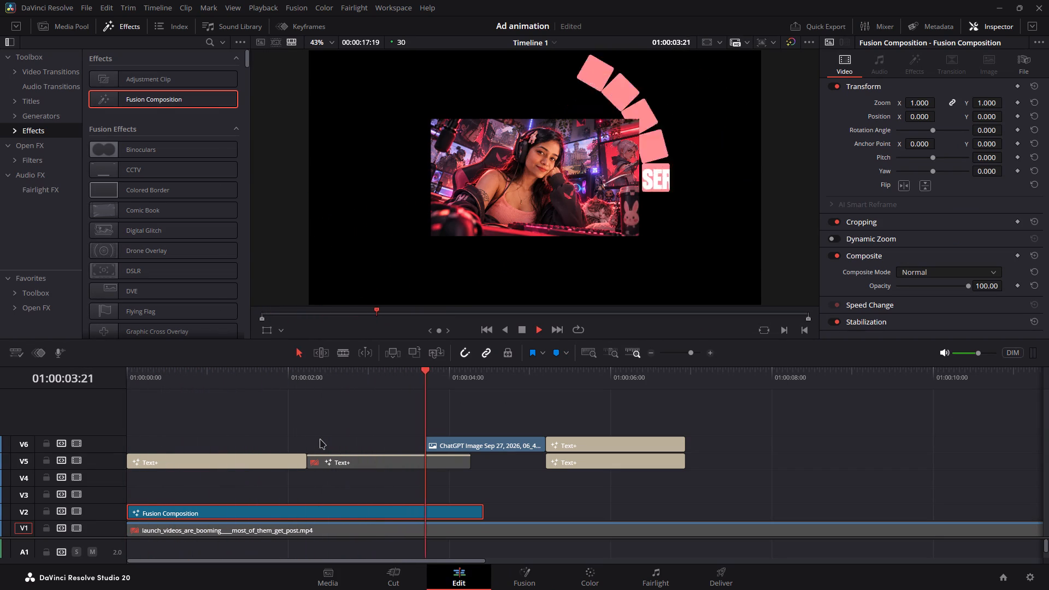
key(space)
Disable the ChatGPT image clip on V6 and the first Text+ clip on V5.
click(446, 449)
key(d)
drag(264, 376, 208, 386)
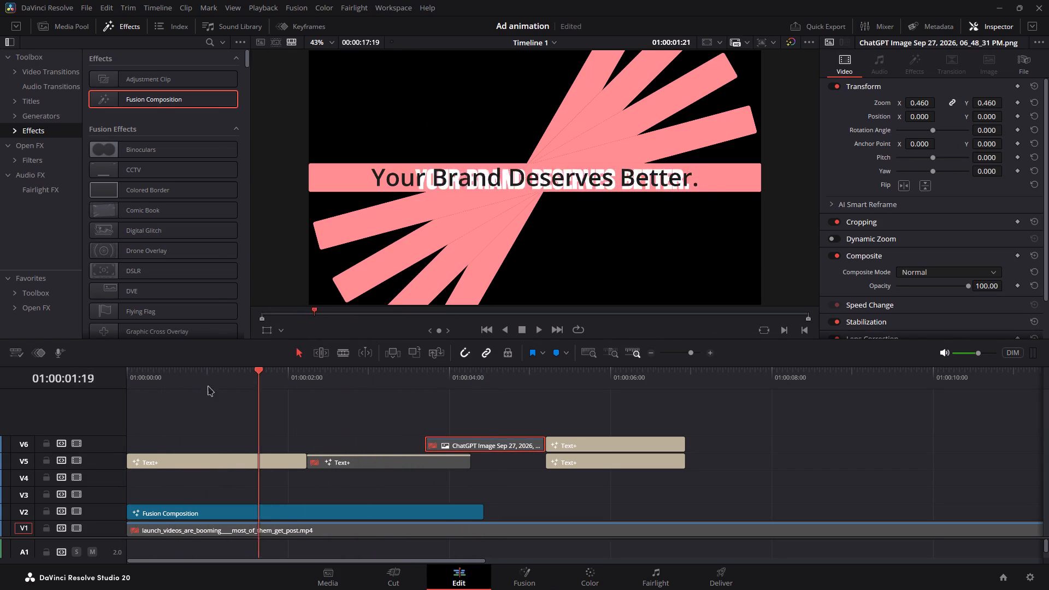
drag(208, 386, 34, 399)
key(space)
key(space)
click(287, 462)
text(d)
Replay the timeline to review the Fusion Composition without the overlapping clips.
key(space)
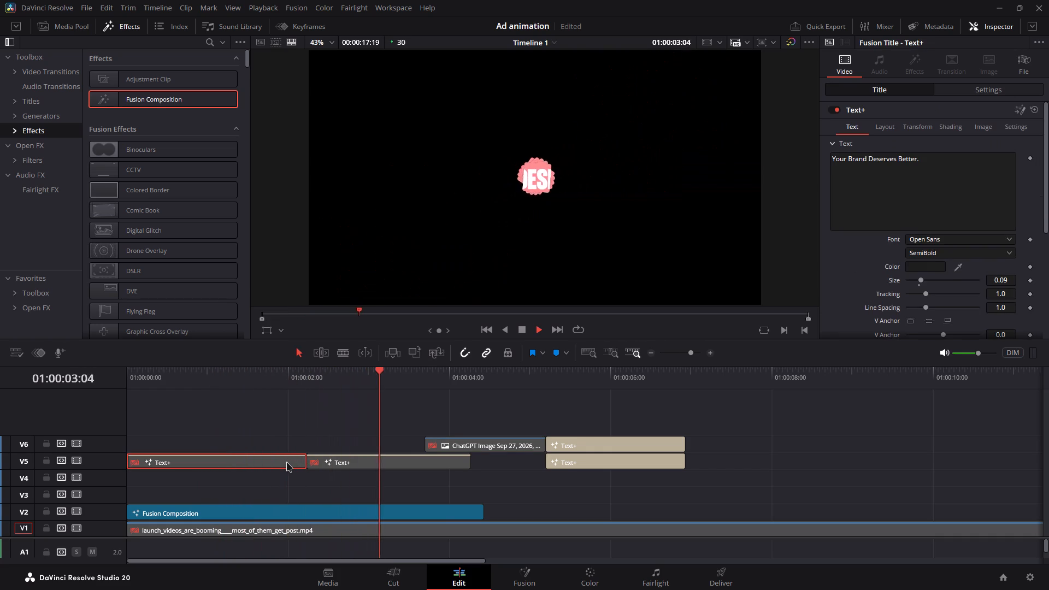
key(space)
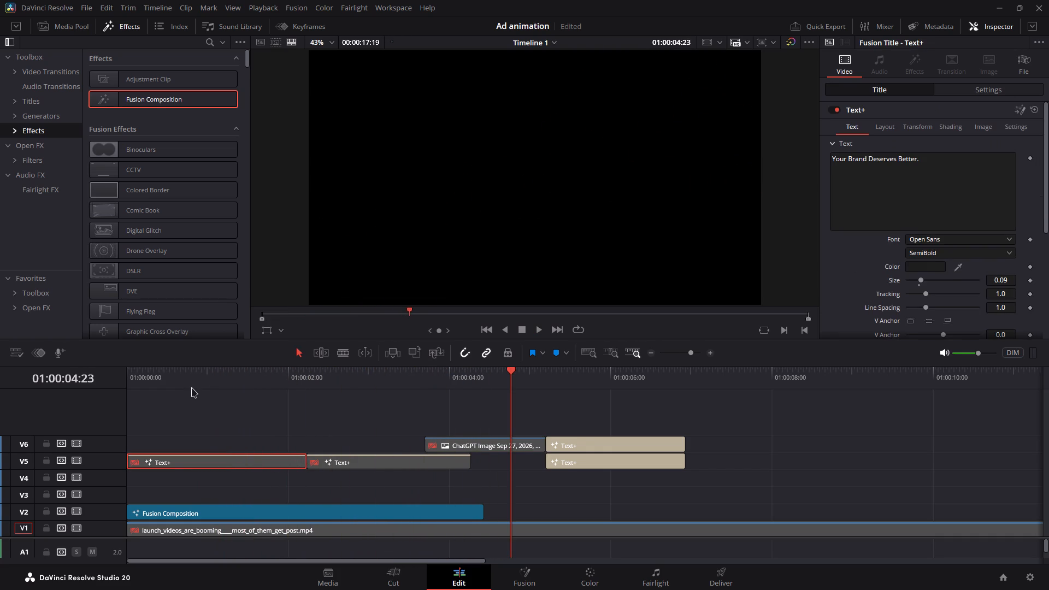
click(202, 391)
key(space)
key(space)
Open the V2 Fusion Composition in Fusion, select MotionTrails1 and return to frame 0.
click(240, 495)
click(245, 509)
key(f)
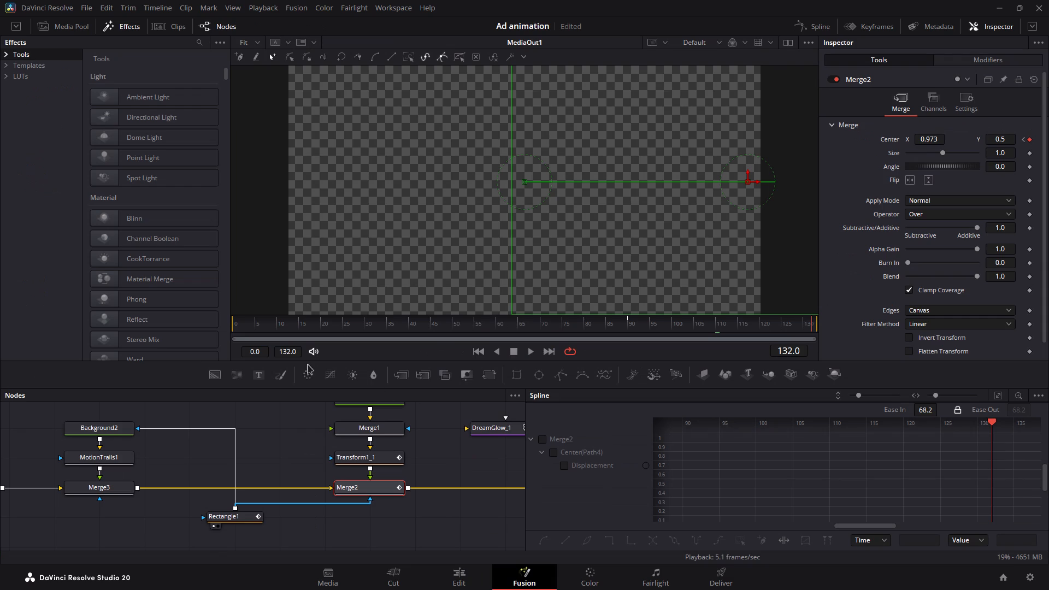
drag(314, 334, 157, 337)
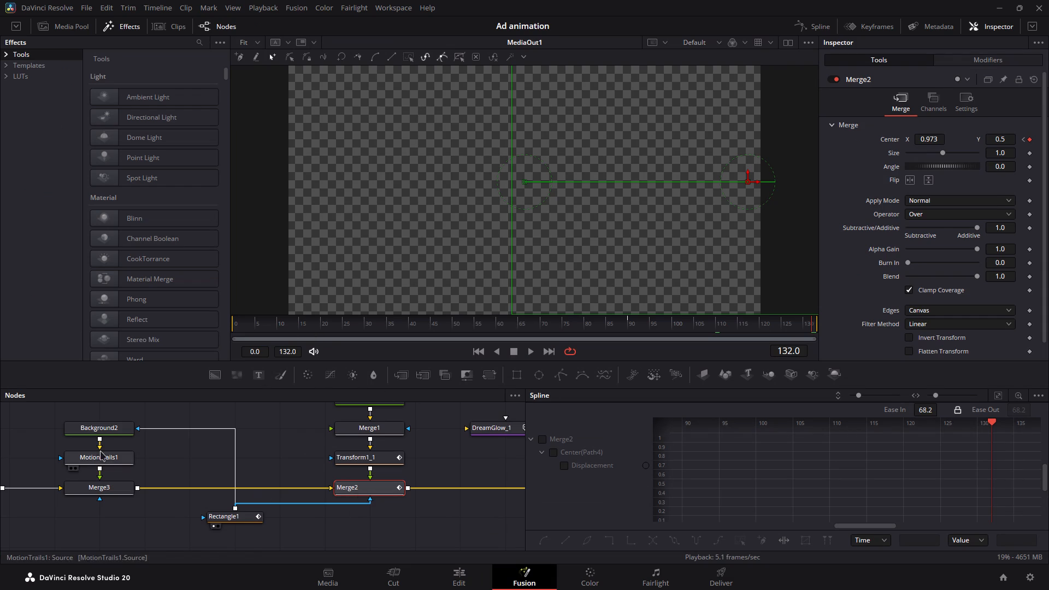
click(120, 461)
drag(350, 327, 237, 337)
key(space)
key(space)
drag(271, 320, 103, 327)
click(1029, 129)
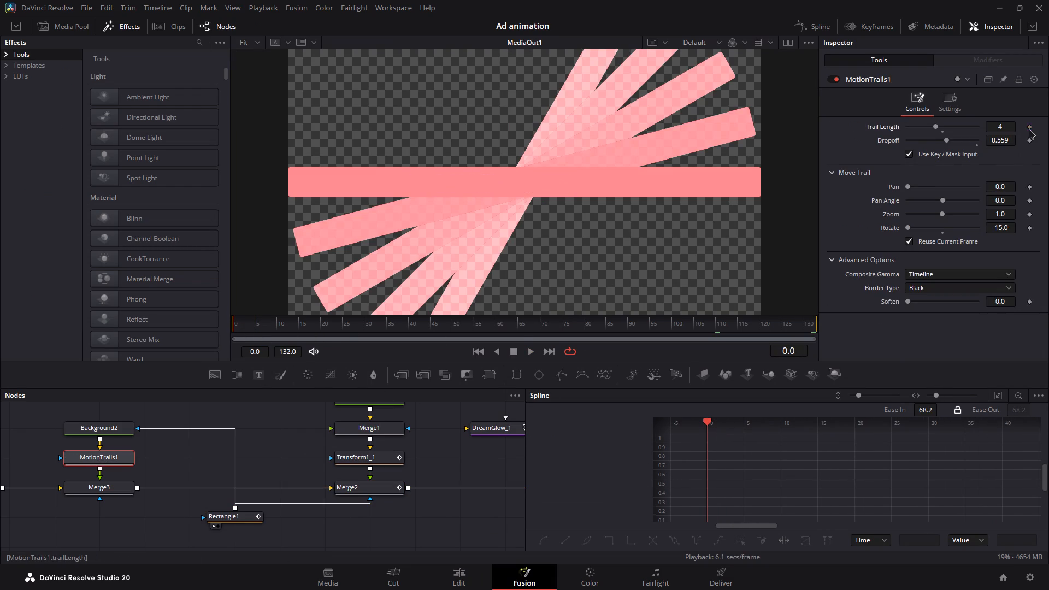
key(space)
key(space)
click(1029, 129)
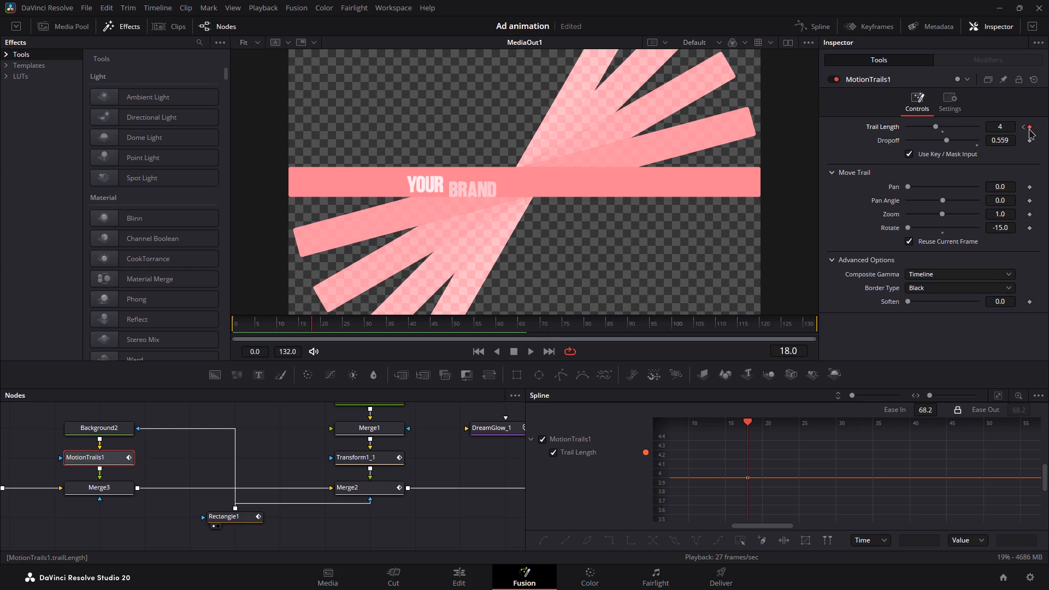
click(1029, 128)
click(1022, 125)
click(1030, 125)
Add a keyframe for MotionTrails1's Trail Length at frame 30, as the word BETTER animates in.
key(space)
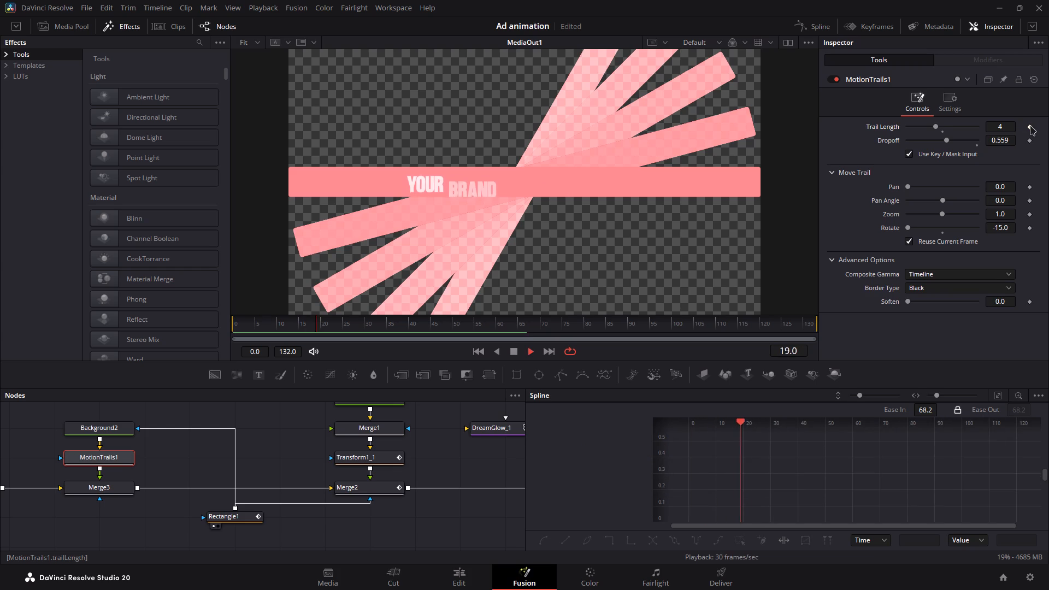
key(space)
key(space)
key(space)
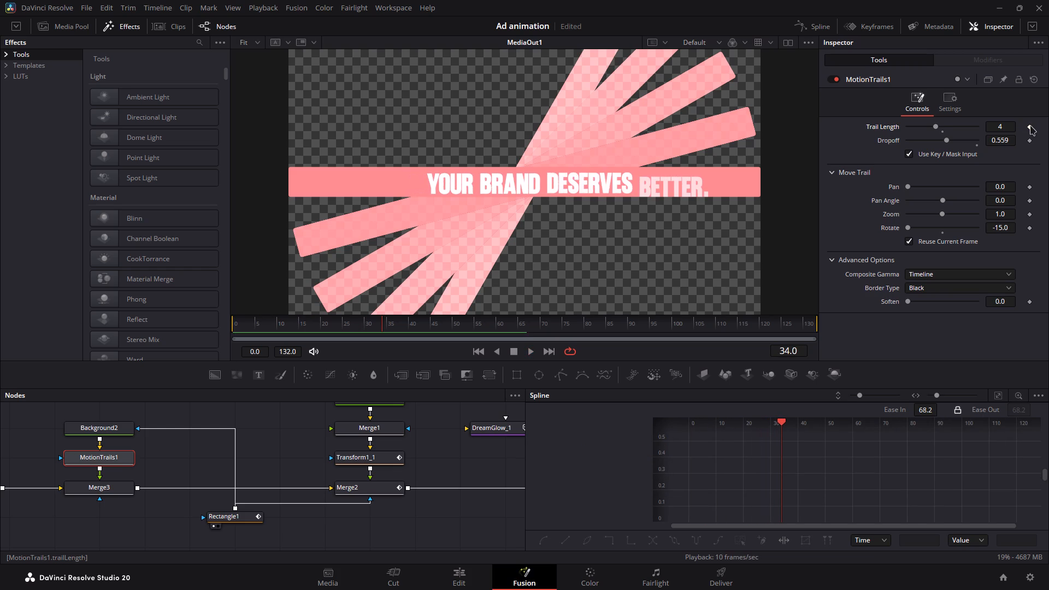
drag(380, 329, 367, 329)
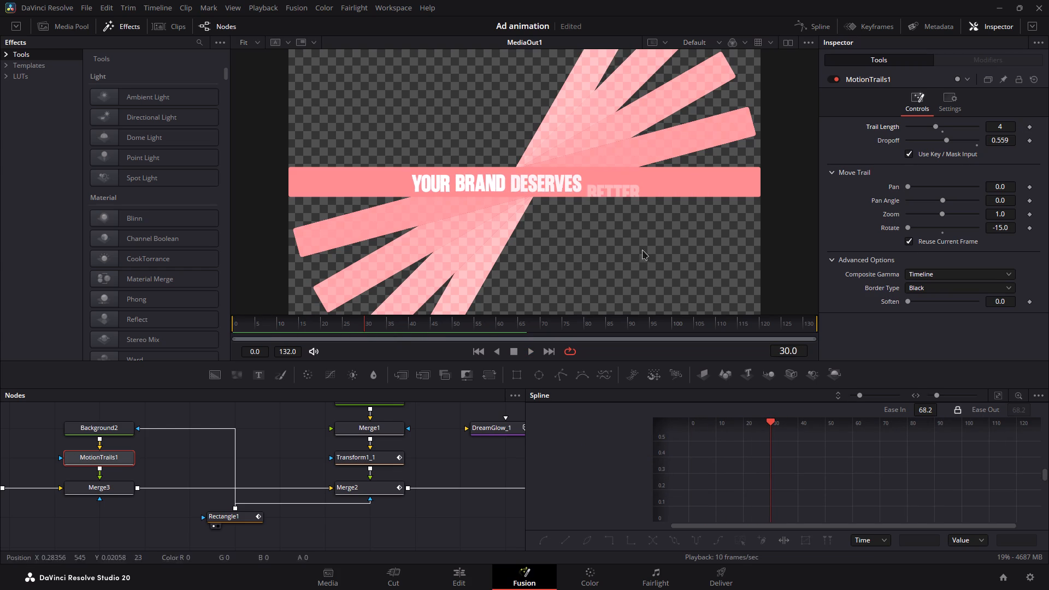
click(1030, 125)
Add a second Trail Length keyframe on MotionTrails1 at frame 50.
key(Right)
key(Right)
key(Right)
key(Right)
key(Right)
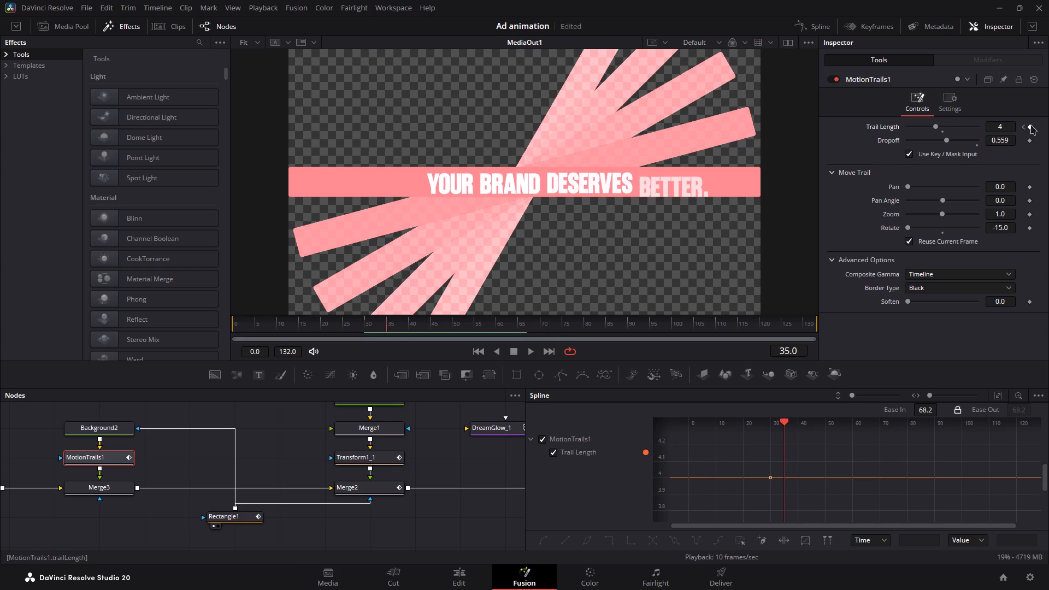
key(Right)
key(Right)
key(Right)
key(Right)
key(Right)
key(Right)
key(Right)
key(Right)
key(Right)
key(Right)
key(Right)
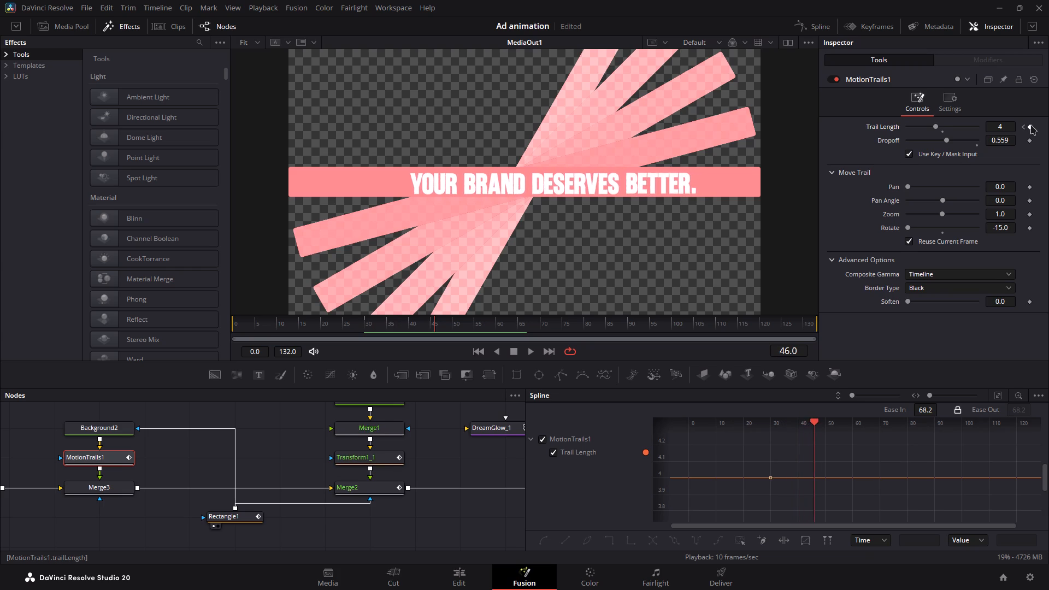
key(Right)
key(Right)
key(Right)
key(Right)
click(1030, 125)
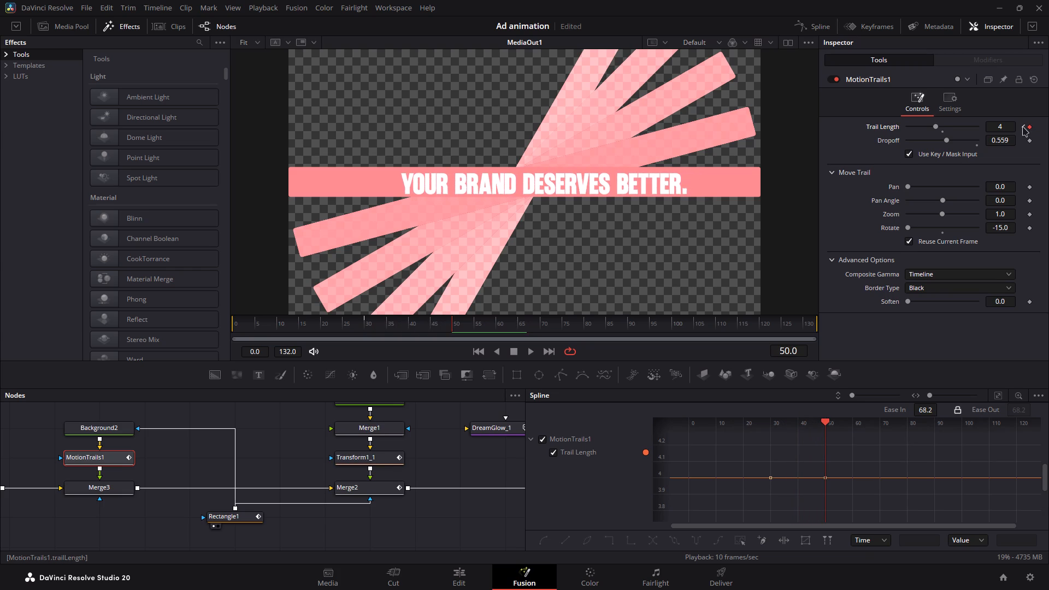
Set the Trail Length keyframe at frame 30 to 0.
click(1022, 126)
drag(1003, 126, 386, 162)
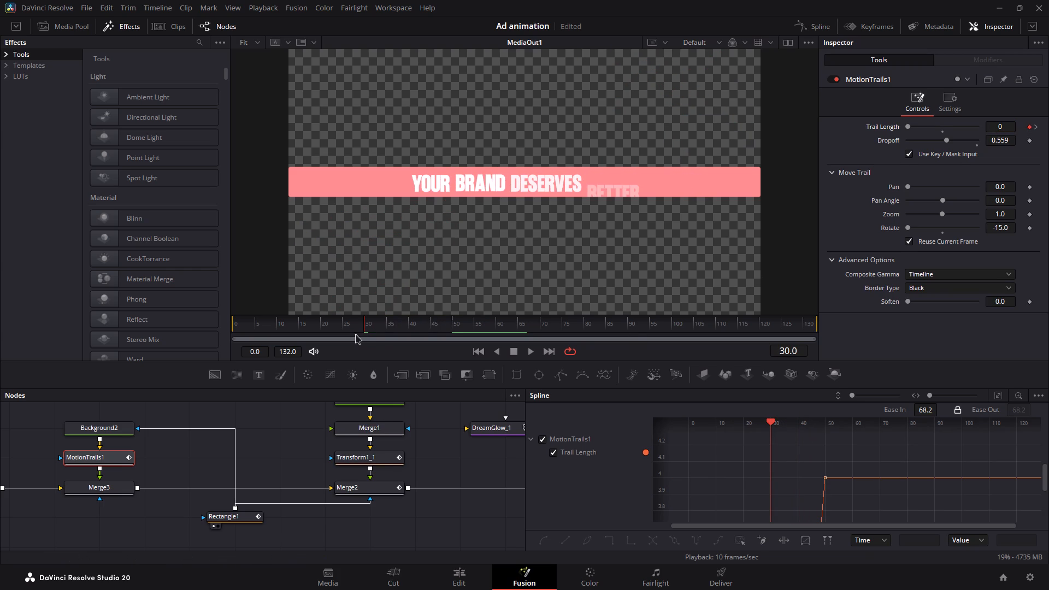
Play the composition repeatedly from around frame 30 to examine how the trail fans out.
key(space)
key(space)
key(space)
key(space)
key(space)
key(space)
key(space)
key(space)
key(space)
key(space)
key(space)
key(space)
key(space)
key(space)
key(space)
key(space)
key(space)
key(space)
key(space)
key(space)
key(space)
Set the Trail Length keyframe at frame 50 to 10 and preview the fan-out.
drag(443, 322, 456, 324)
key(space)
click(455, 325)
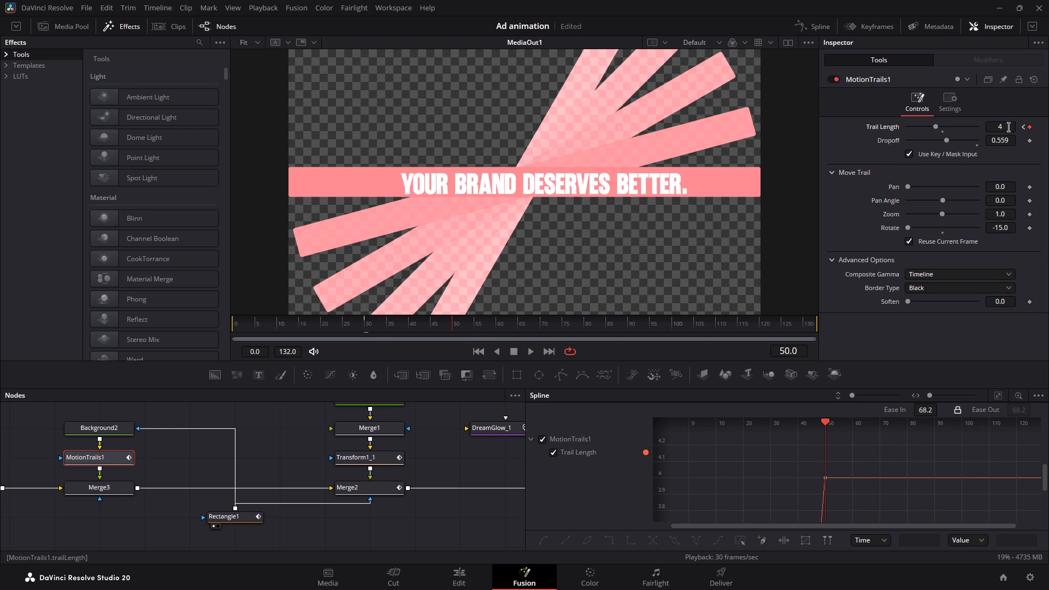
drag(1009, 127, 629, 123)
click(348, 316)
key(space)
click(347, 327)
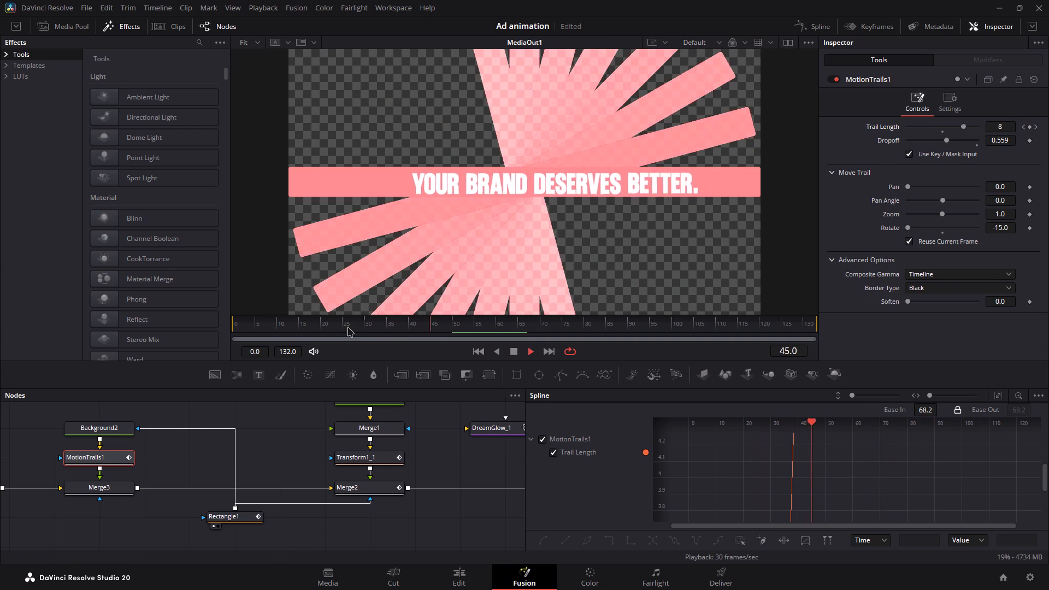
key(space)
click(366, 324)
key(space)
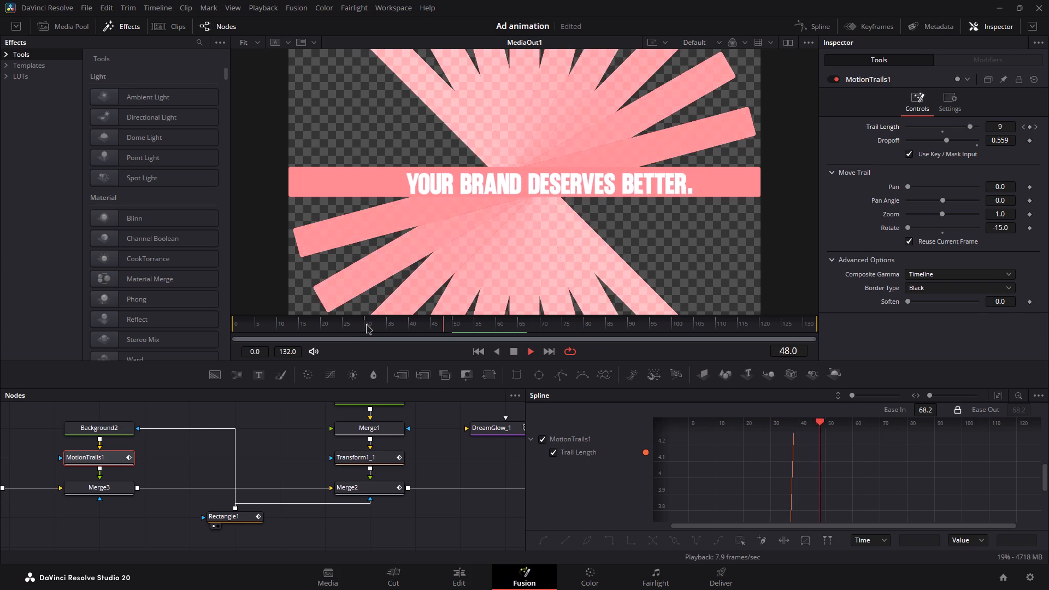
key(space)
Set MotionTrails1's Trail Length keyframe at frame 50 to 12.
click(1015, 128)
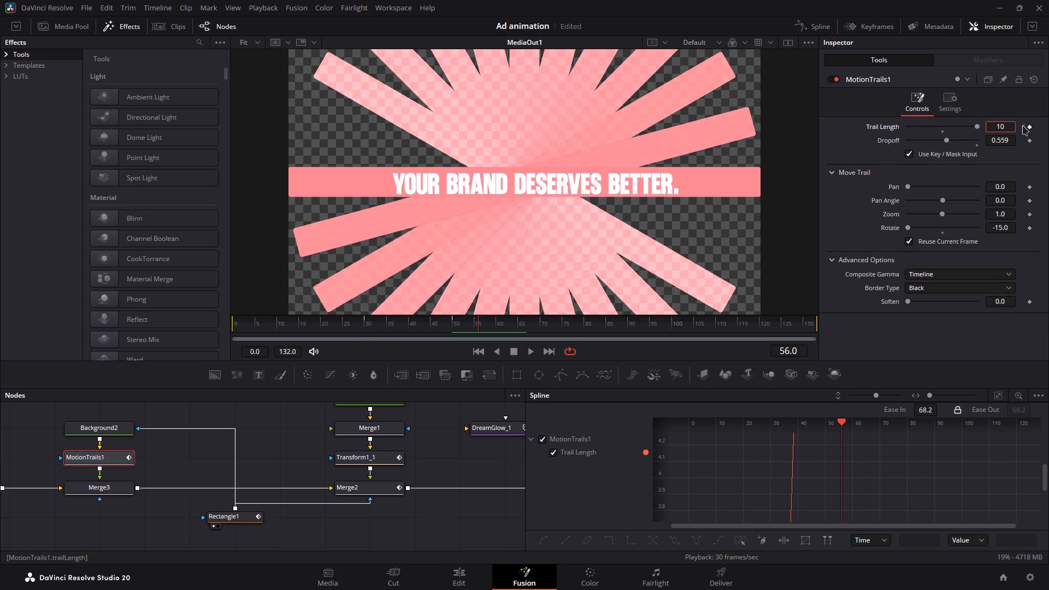
double_click(1022, 125)
click(1036, 127)
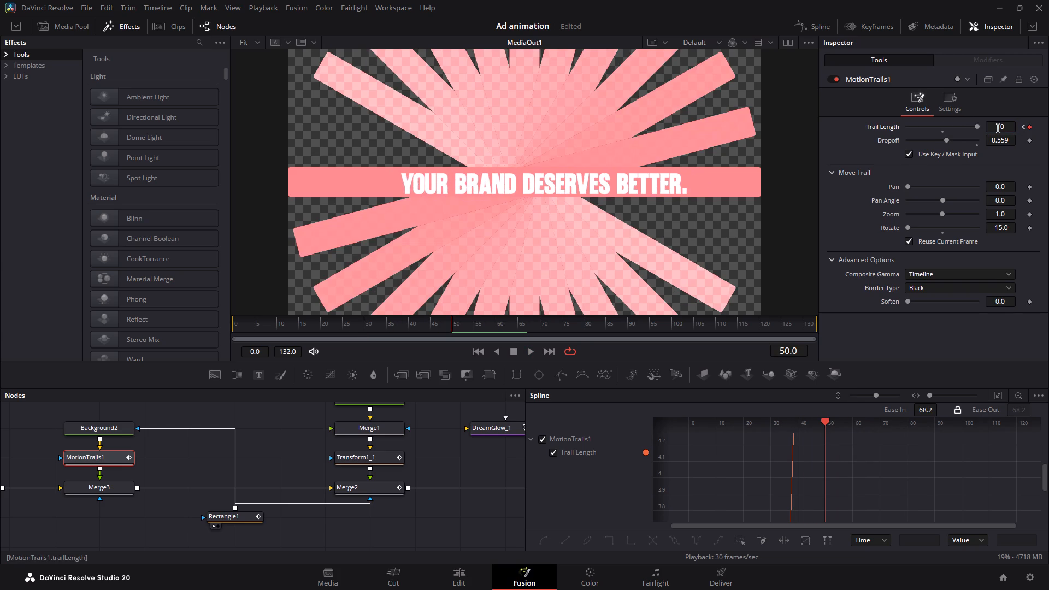
double_click(998, 128)
key(1)
key(2)
click(839, 196)
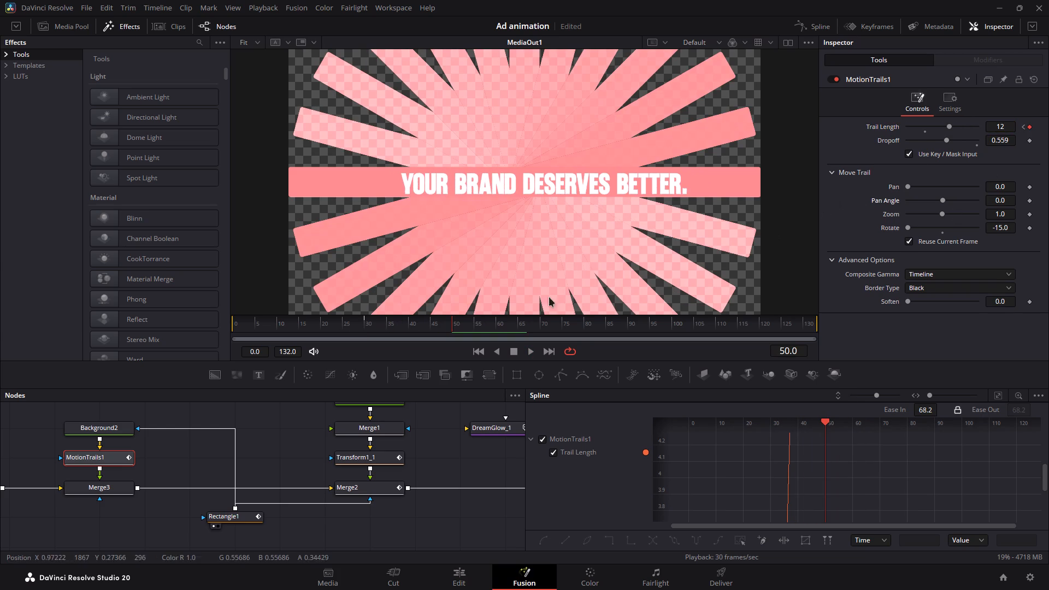
Play back from around frame 30 to check the timing of the full trail burst.
click(344, 327)
key(space)
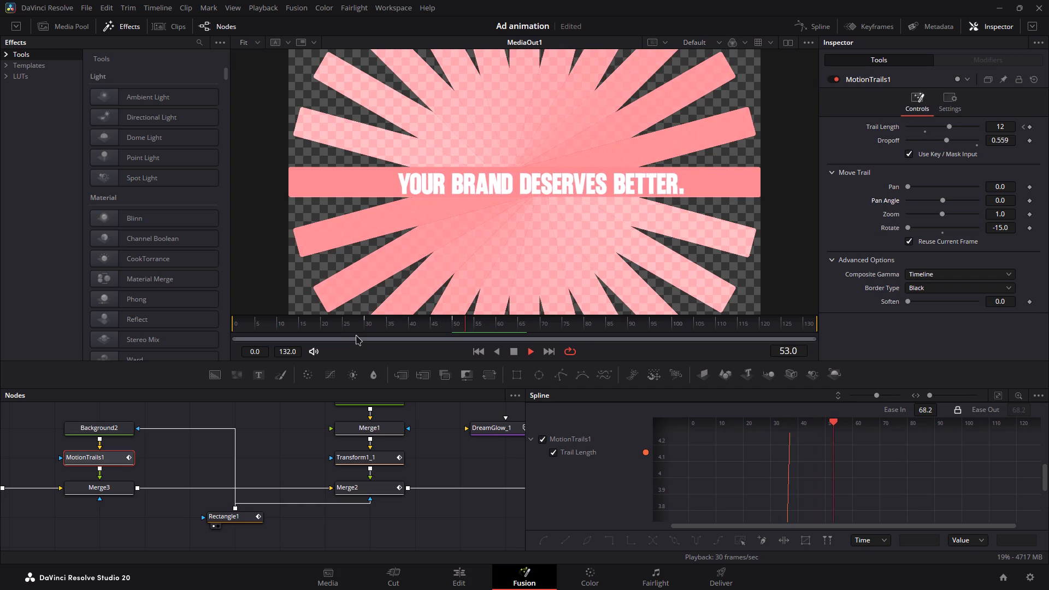
key(space)
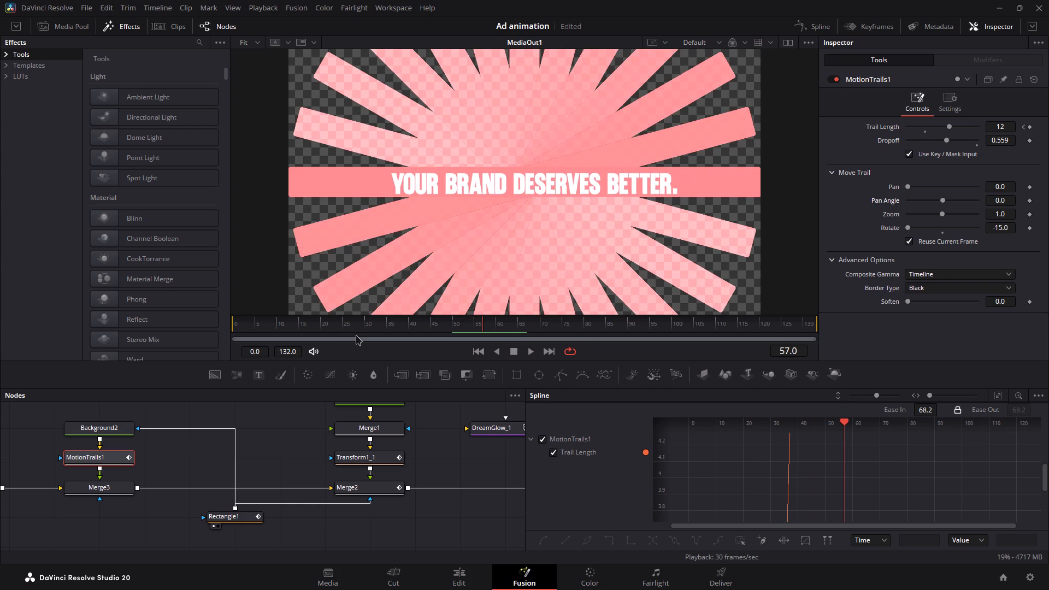
click(357, 335)
key(space)
key(space)
key(space)
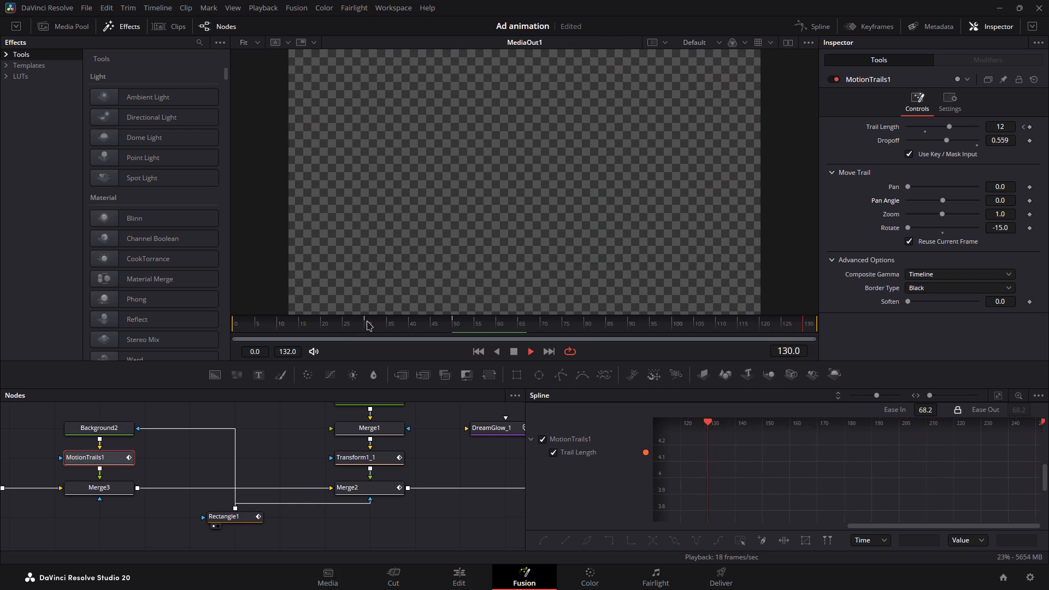
click(367, 321)
key(space)
Switch from DaVinci Resolve to another open window.
key(alt+Tab)
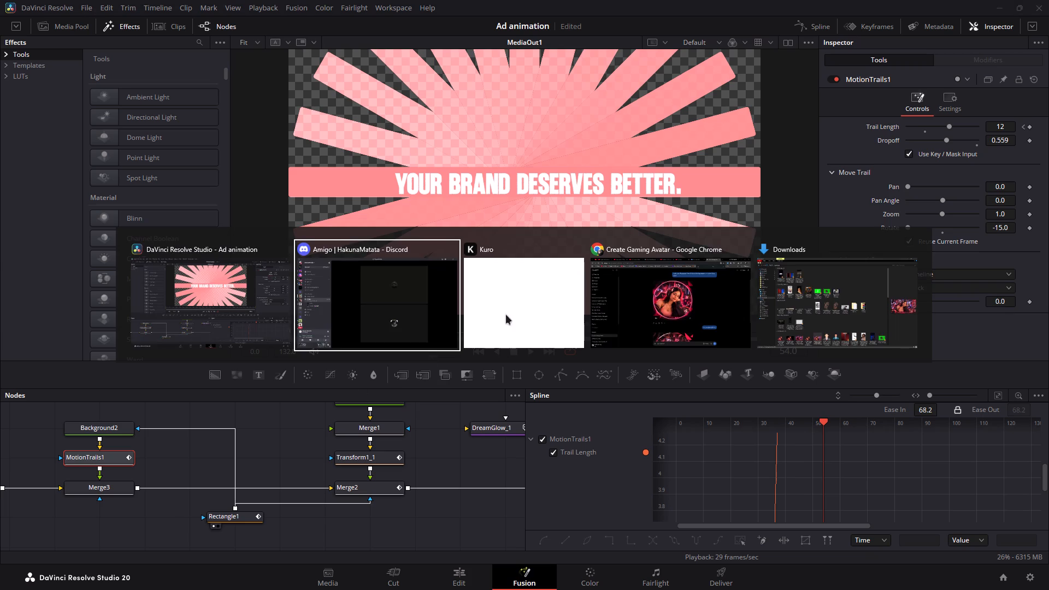
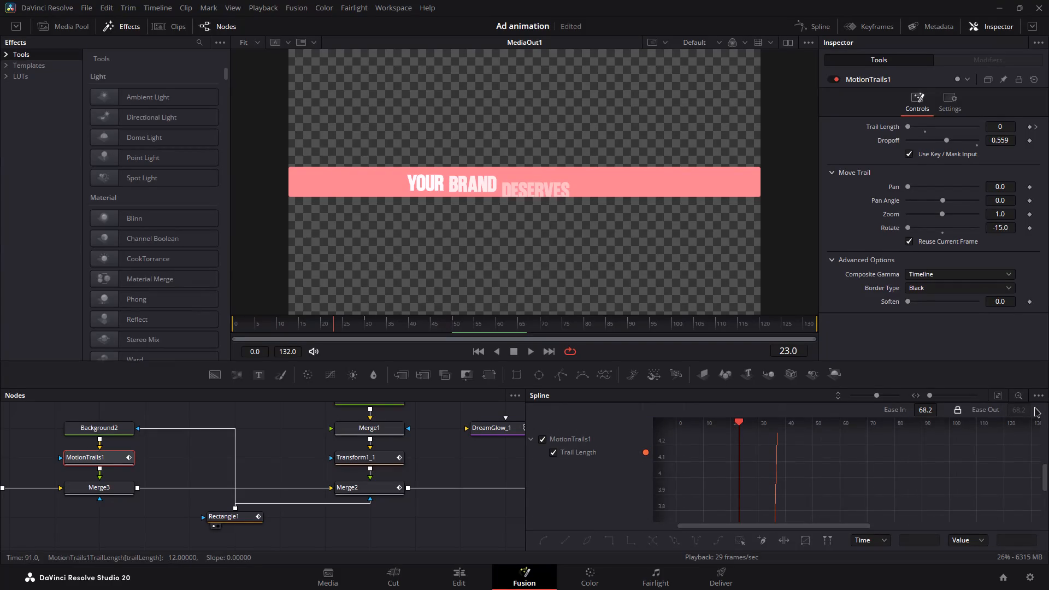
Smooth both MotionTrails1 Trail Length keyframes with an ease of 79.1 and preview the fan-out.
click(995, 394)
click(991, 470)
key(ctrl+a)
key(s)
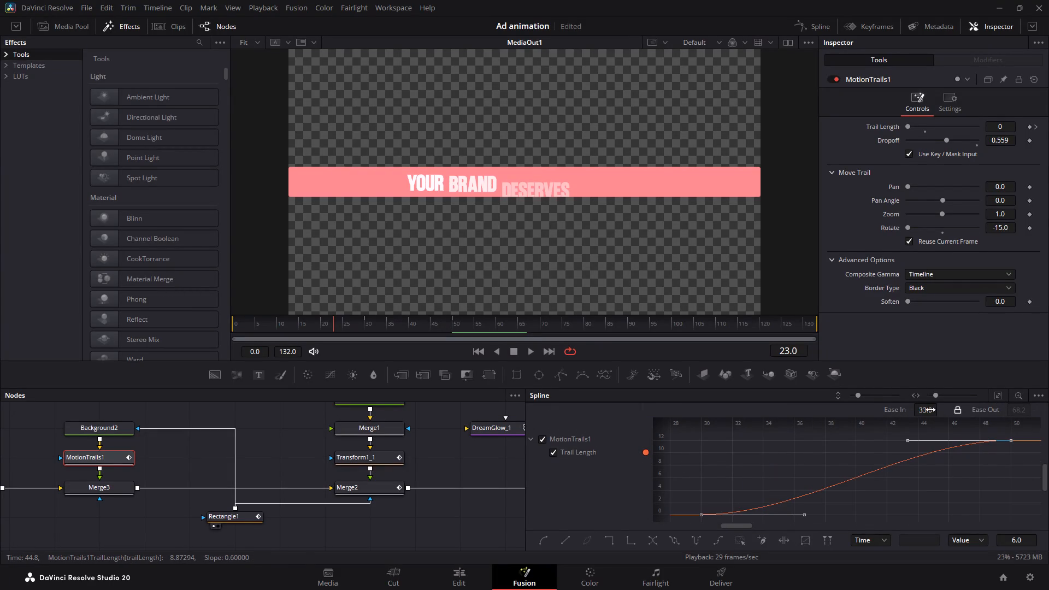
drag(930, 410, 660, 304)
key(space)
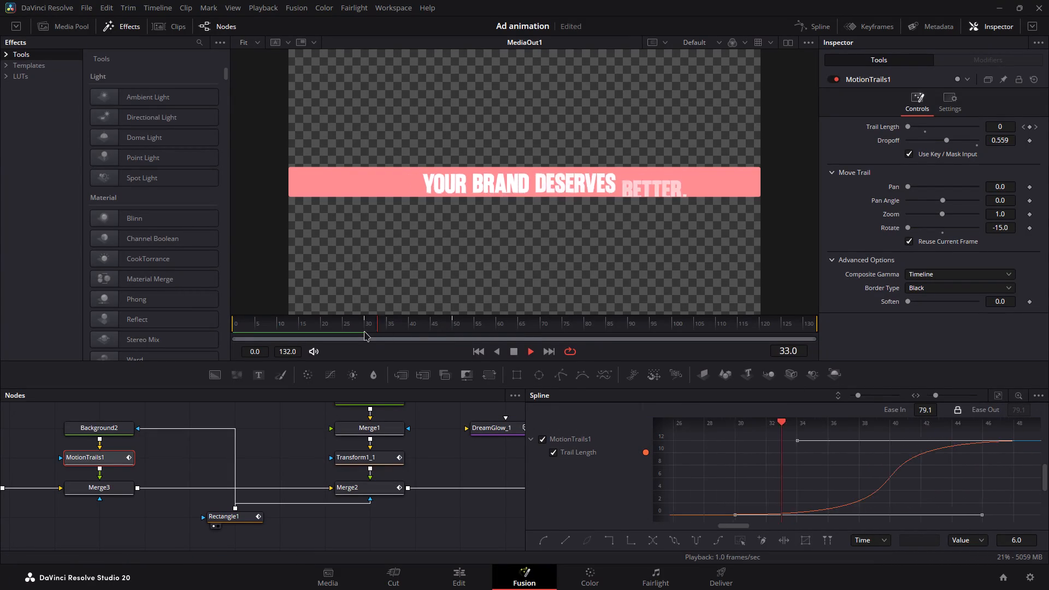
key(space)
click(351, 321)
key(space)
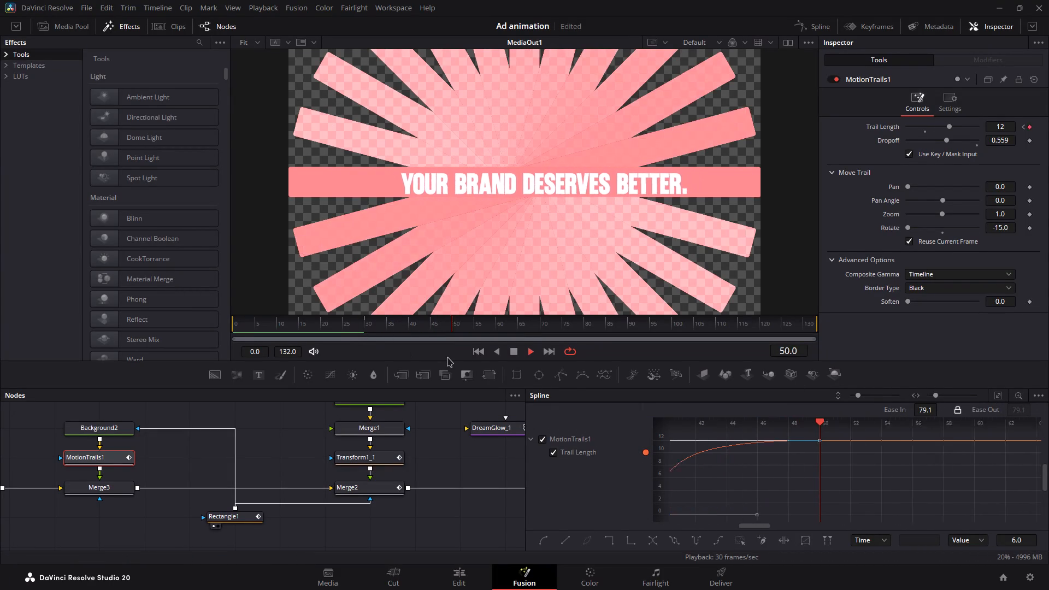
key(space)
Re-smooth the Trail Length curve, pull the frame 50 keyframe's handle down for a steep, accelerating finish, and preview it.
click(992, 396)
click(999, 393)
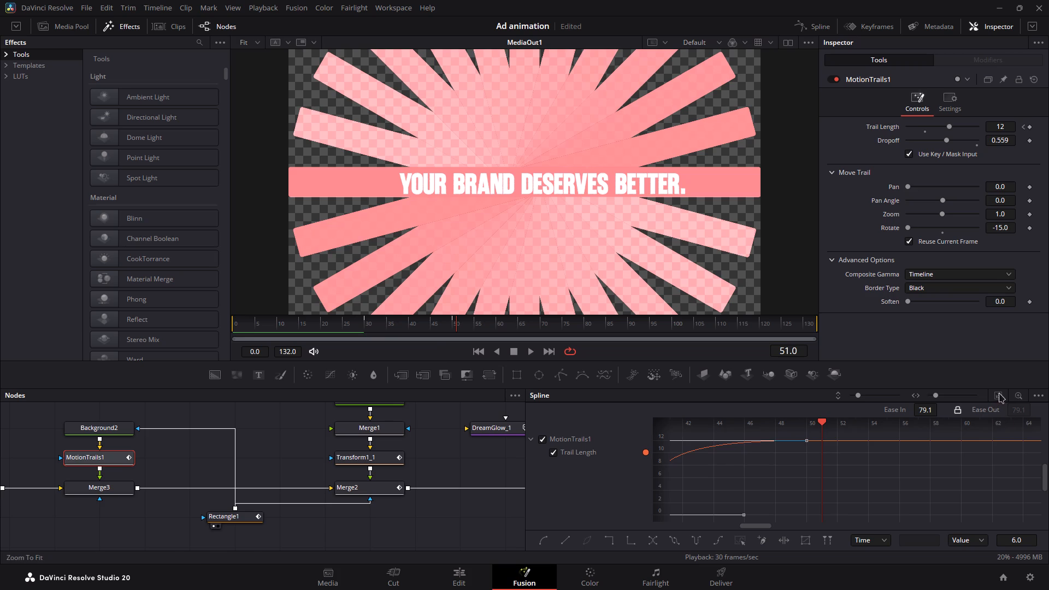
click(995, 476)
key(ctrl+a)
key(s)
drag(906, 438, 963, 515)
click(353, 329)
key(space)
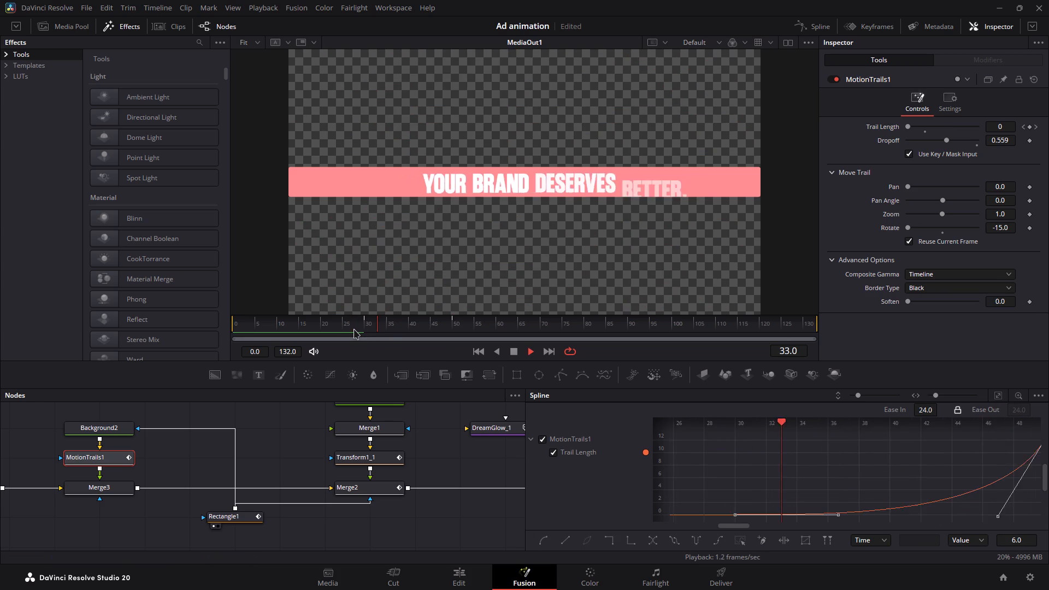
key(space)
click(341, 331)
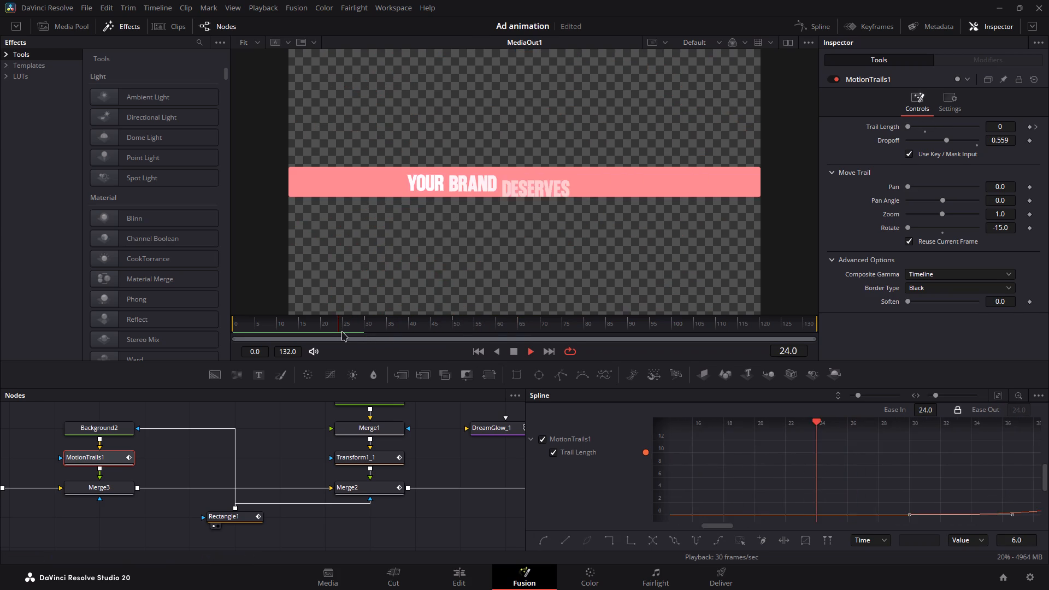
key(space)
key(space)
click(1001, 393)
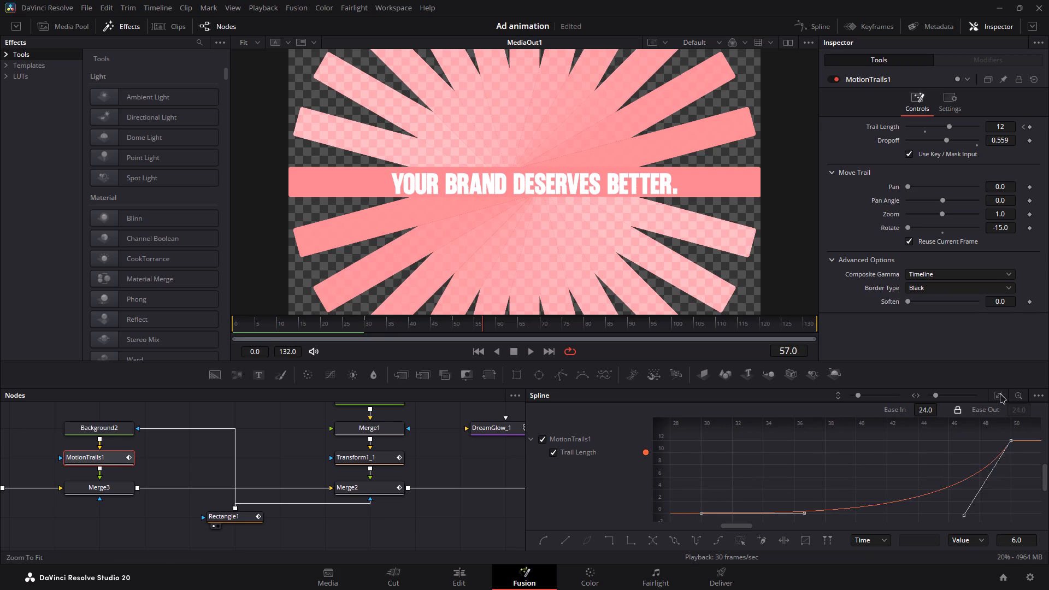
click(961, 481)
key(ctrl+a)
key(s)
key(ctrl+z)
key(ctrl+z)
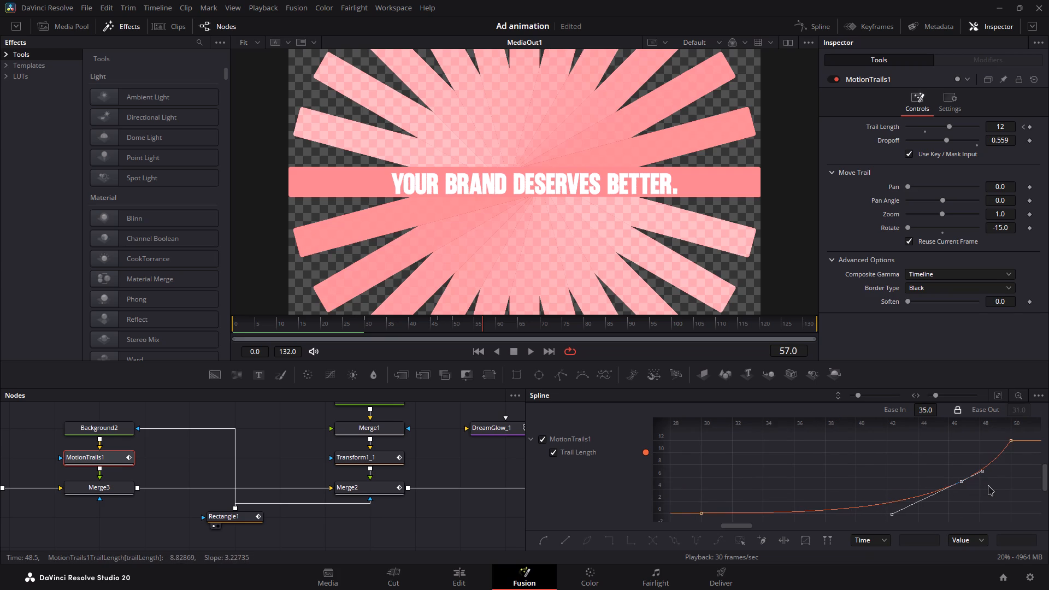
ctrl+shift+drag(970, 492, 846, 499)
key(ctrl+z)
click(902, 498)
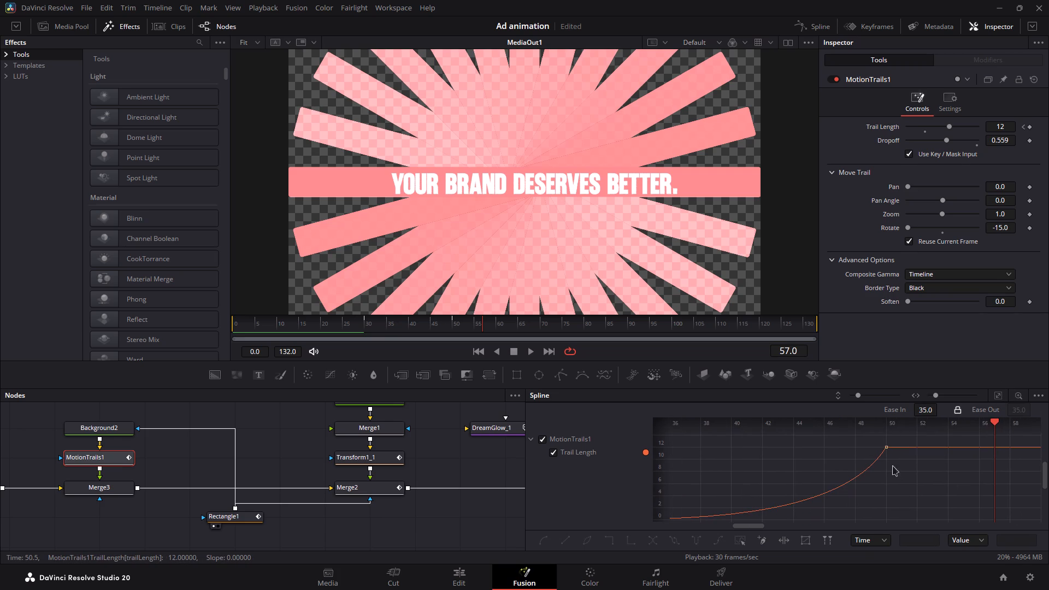
Move the last Trail Length keyframe from frame 50 to frame 54, smooth the whole curve, and preview the fan-out.
alt+drag(886, 449, 950, 448)
click(968, 486)
key(ctrl+a)
key(s)
click(328, 328)
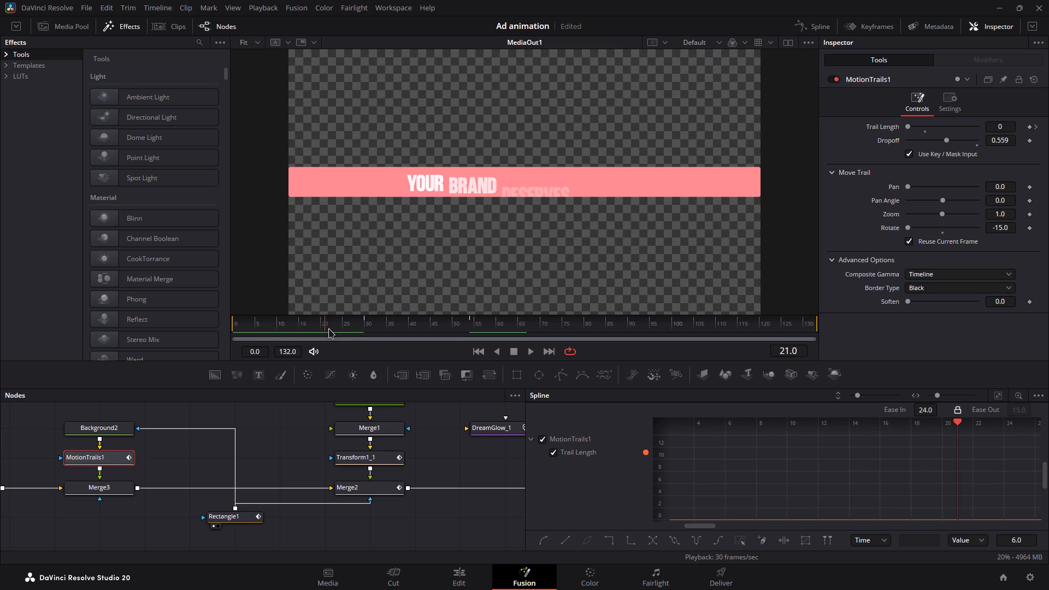
key(space)
click(342, 323)
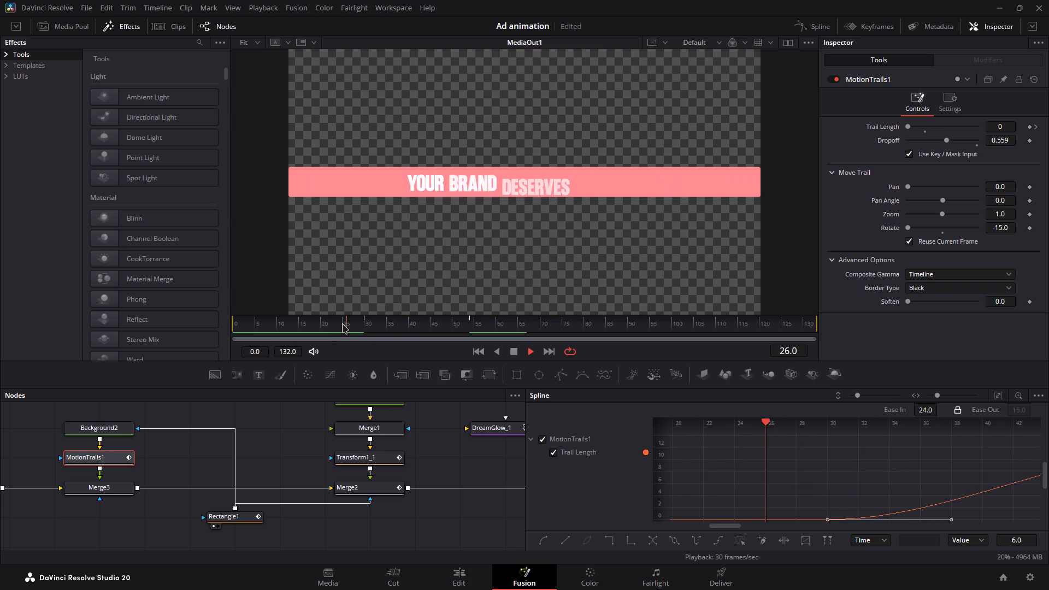
key(space)
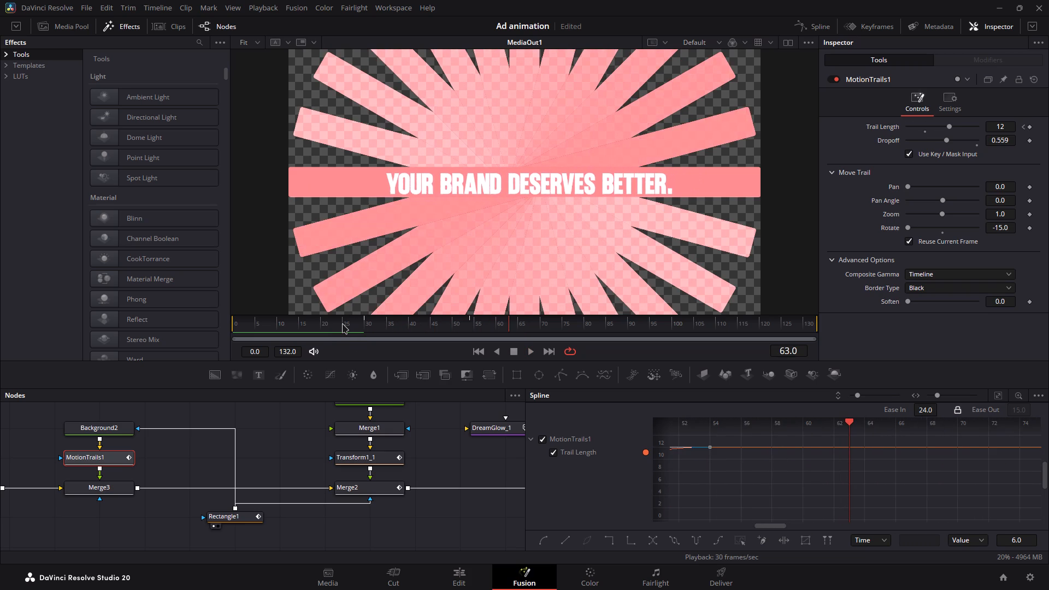
key(space)
key(space)
Enable Motion Blur on MotionTrails1.
click(939, 99)
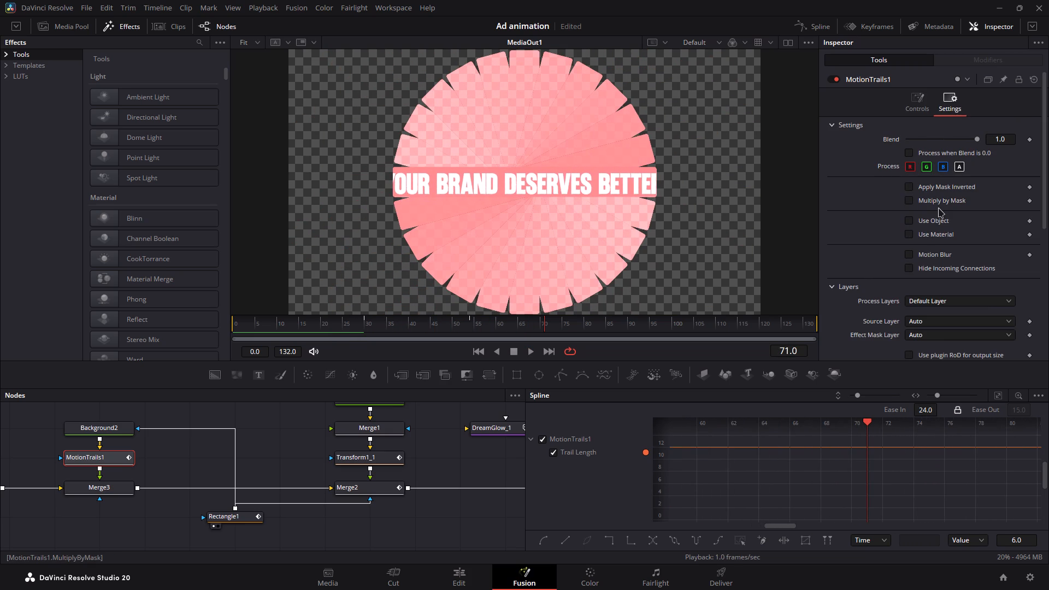
click(942, 253)
Play the composition back from around frame 30 to check the motion-blurred trails.
click(364, 328)
key(space)
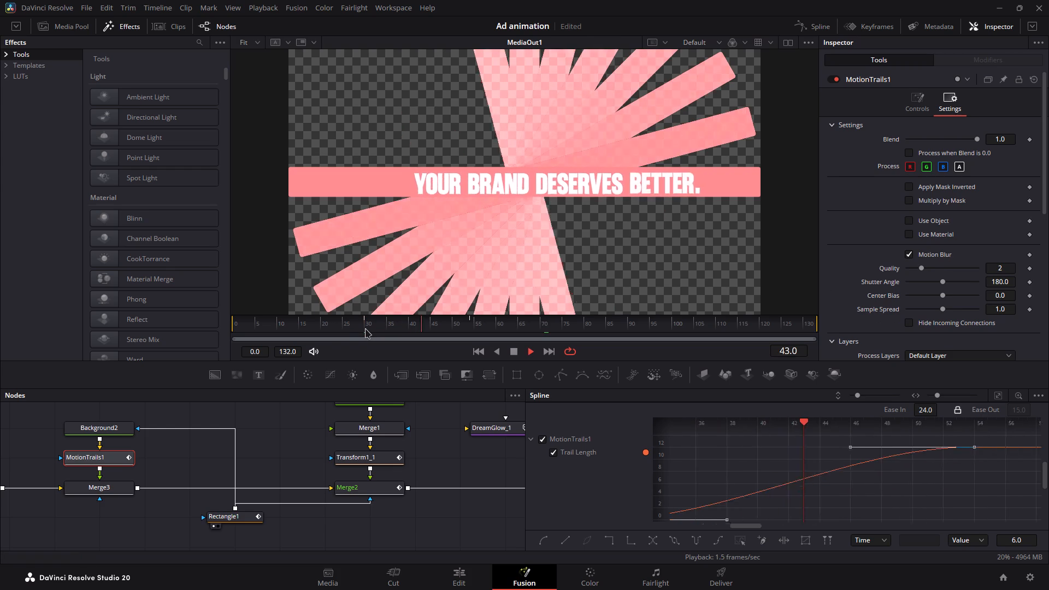
click(356, 326)
key(space)
right_click(628, 344)
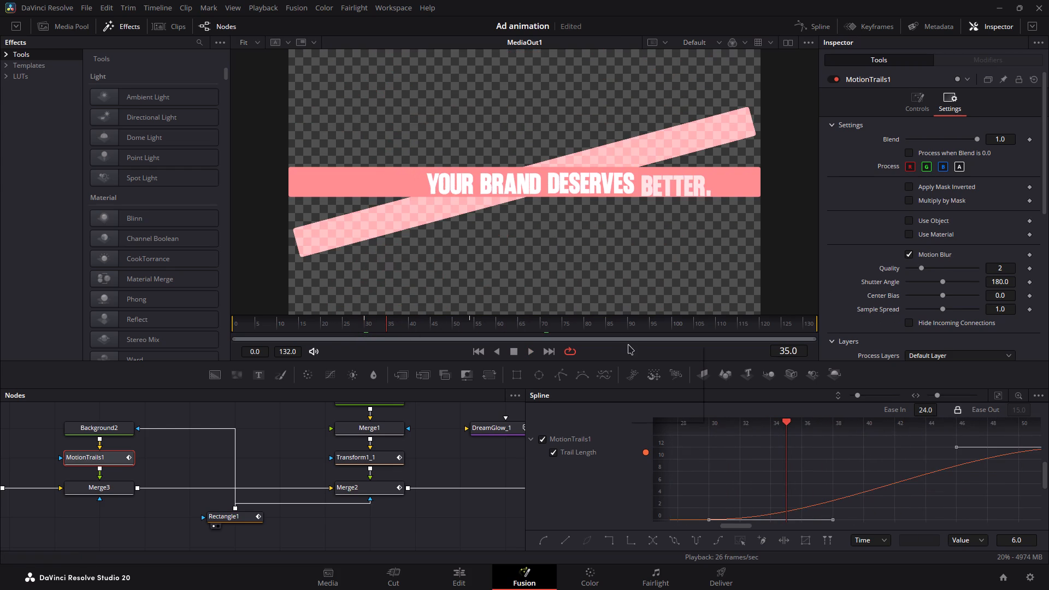
click(614, 347)
key(space)
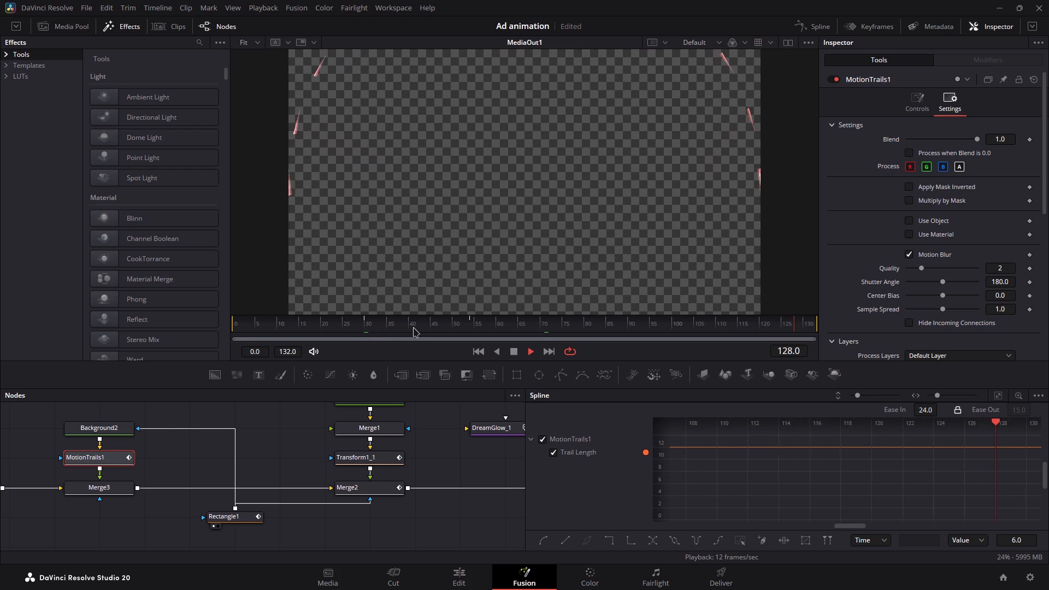
key(space)
click(358, 327)
key(space)
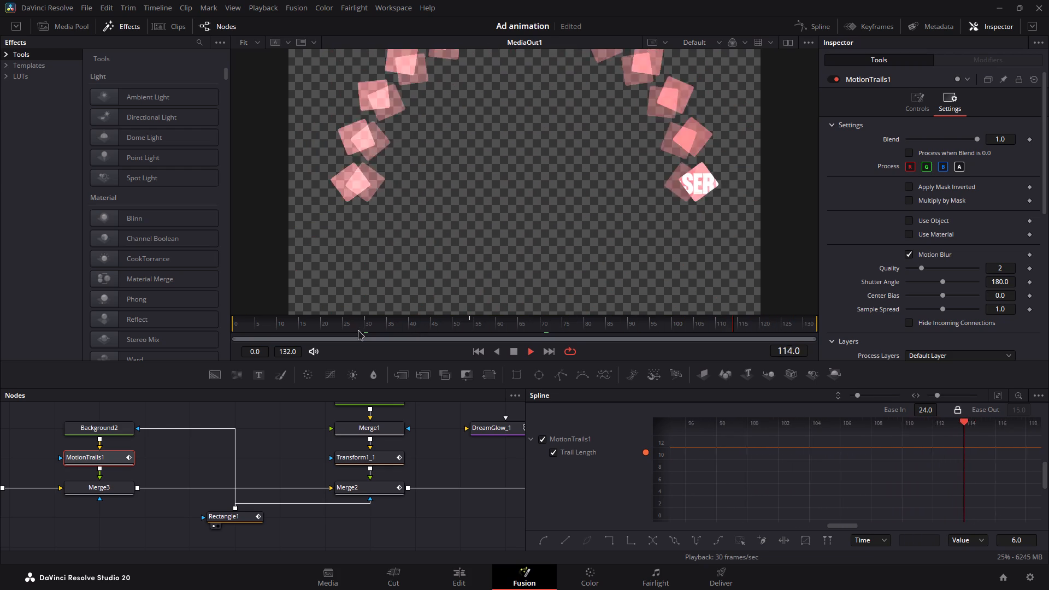
key(space)
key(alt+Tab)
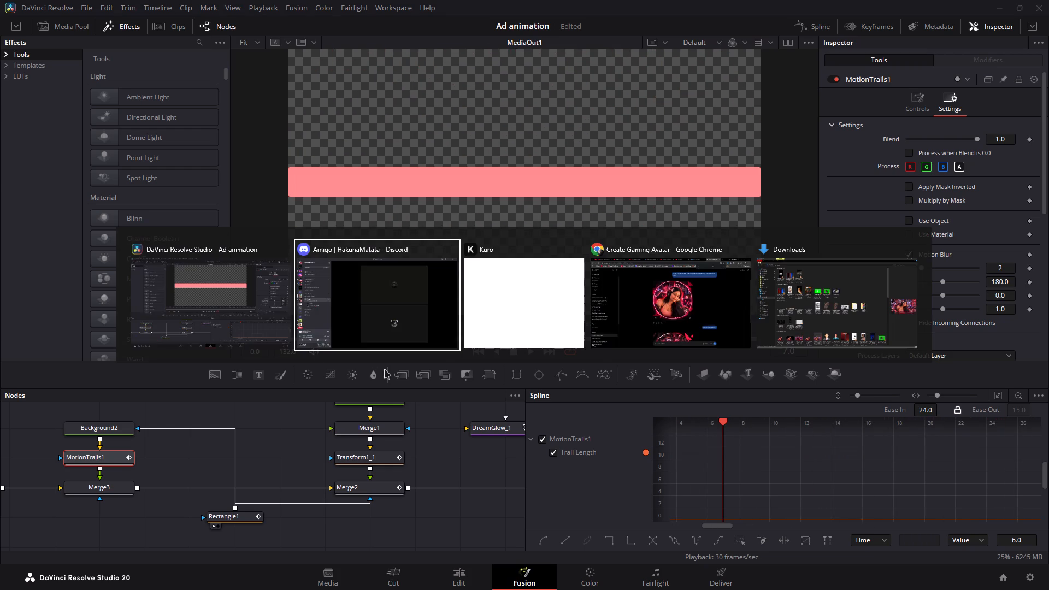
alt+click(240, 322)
Review the title animation on the Edit page timeline from the start, replaying the closing trail burst.
drag(479, 575, 475, 581)
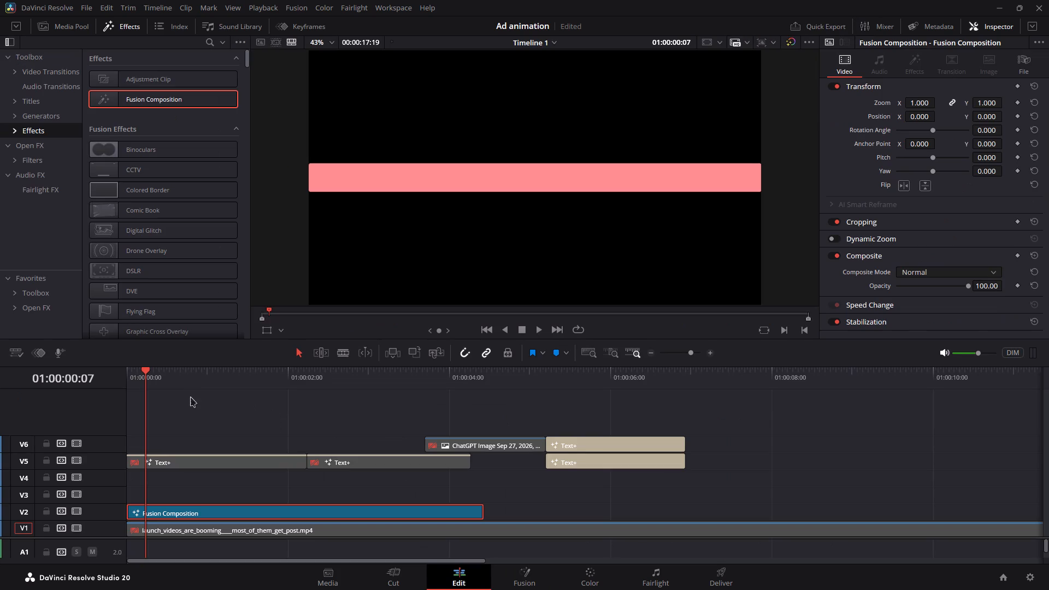
drag(180, 387, 0, 387)
key(space)
click(264, 425)
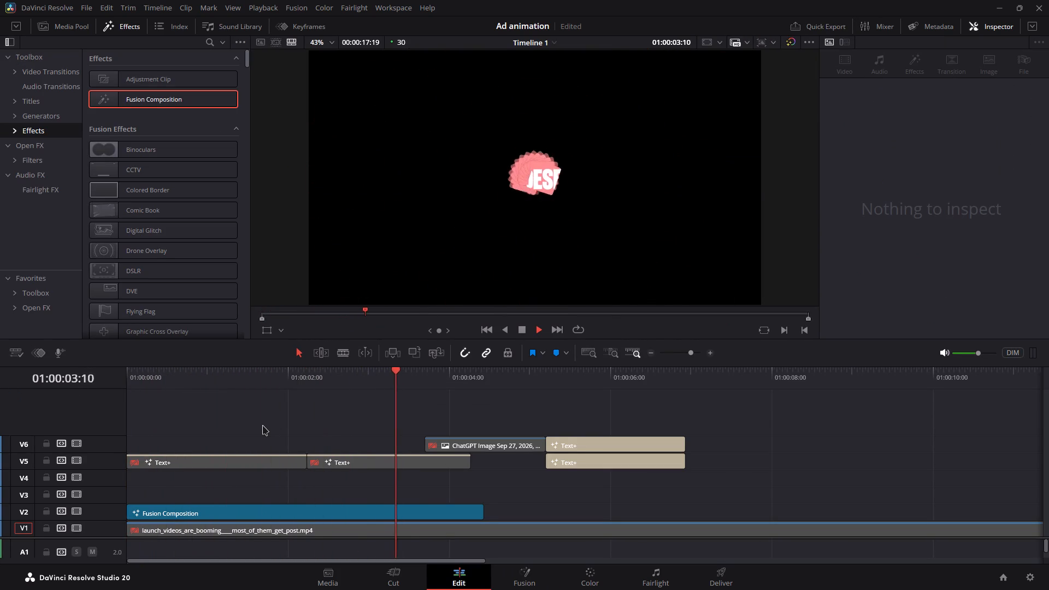
key(space)
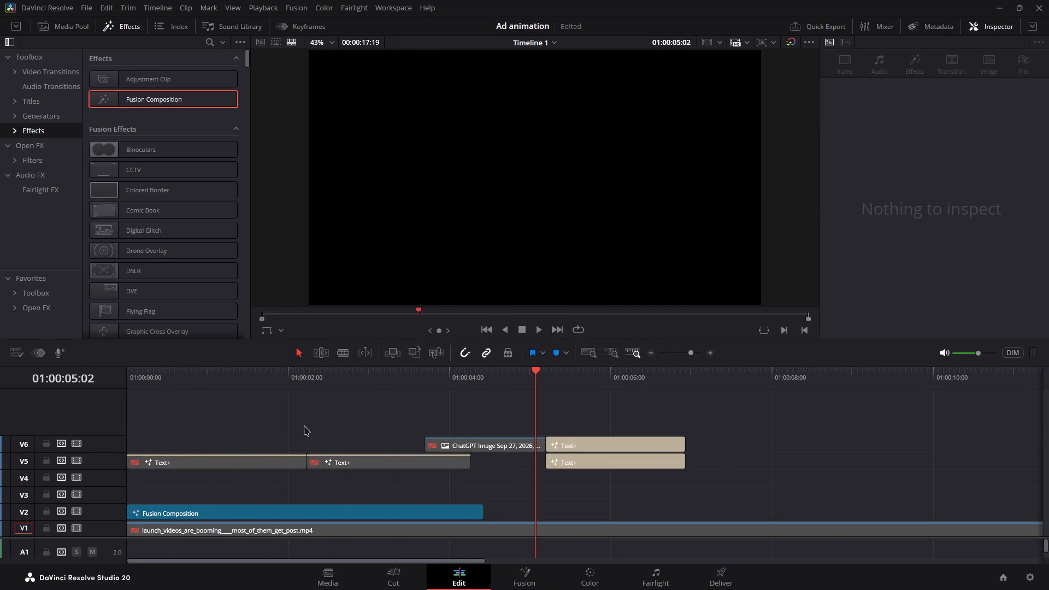
click(327, 378)
key(space)
key(space)
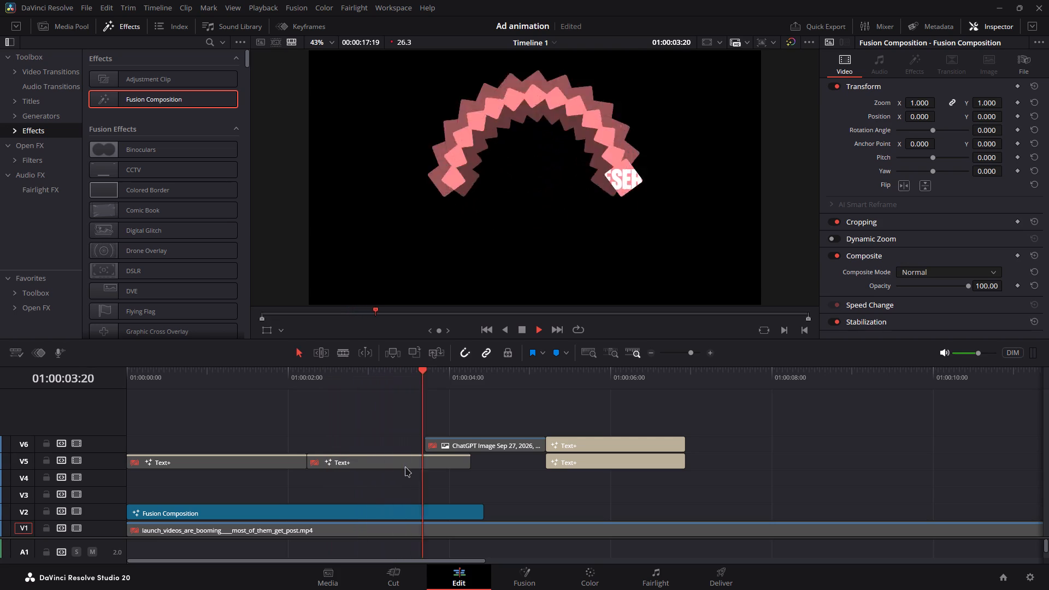
key(space)
key(space)
key(space)
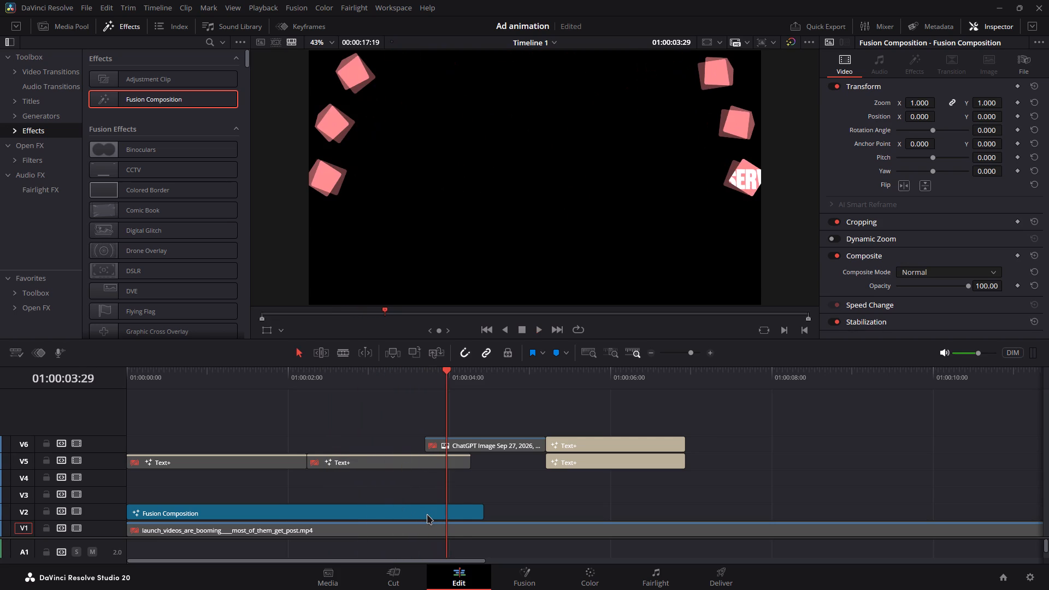
key(space)
Reopen the Fusion Composition clip on V2 in Fusion.
click(429, 508)
key(f)
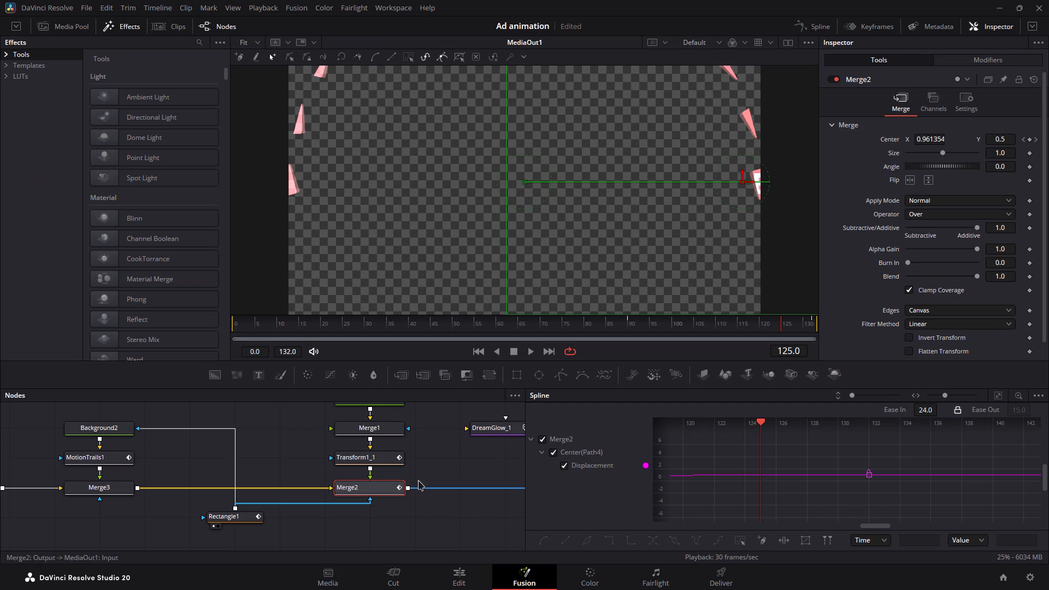
Add a Size keyframe of 1.0 on Merge3 at frame 100, where the trails are bunched at the centre.
click(123, 459)
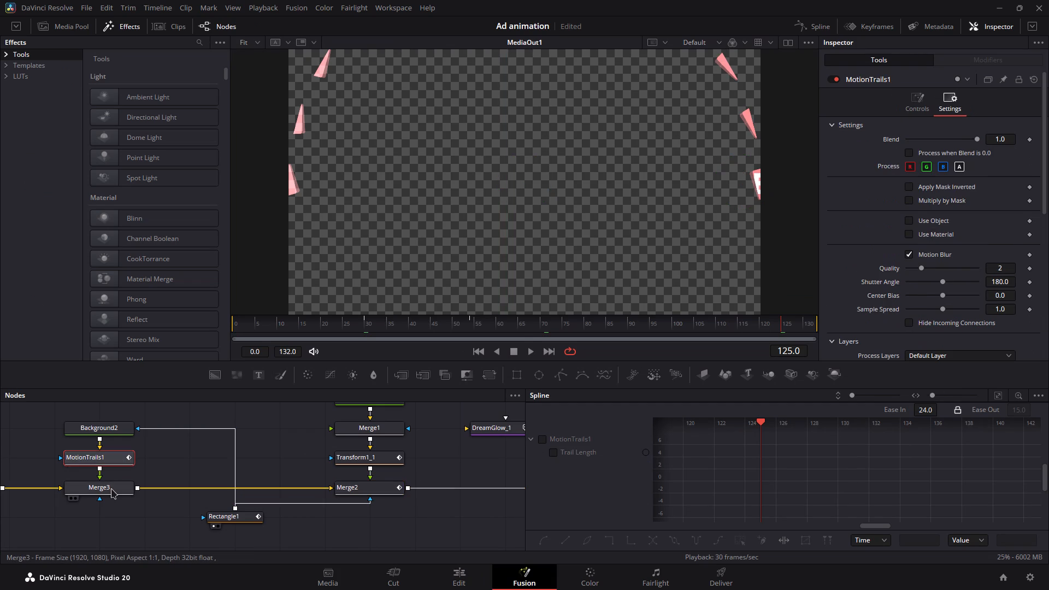
click(111, 488)
click(117, 461)
click(108, 492)
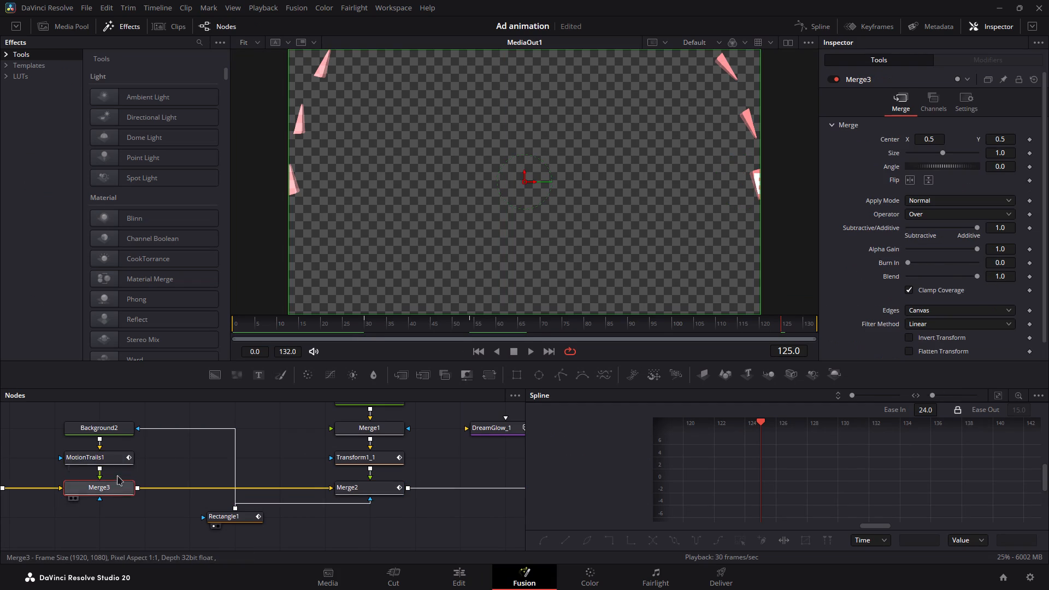
click(724, 329)
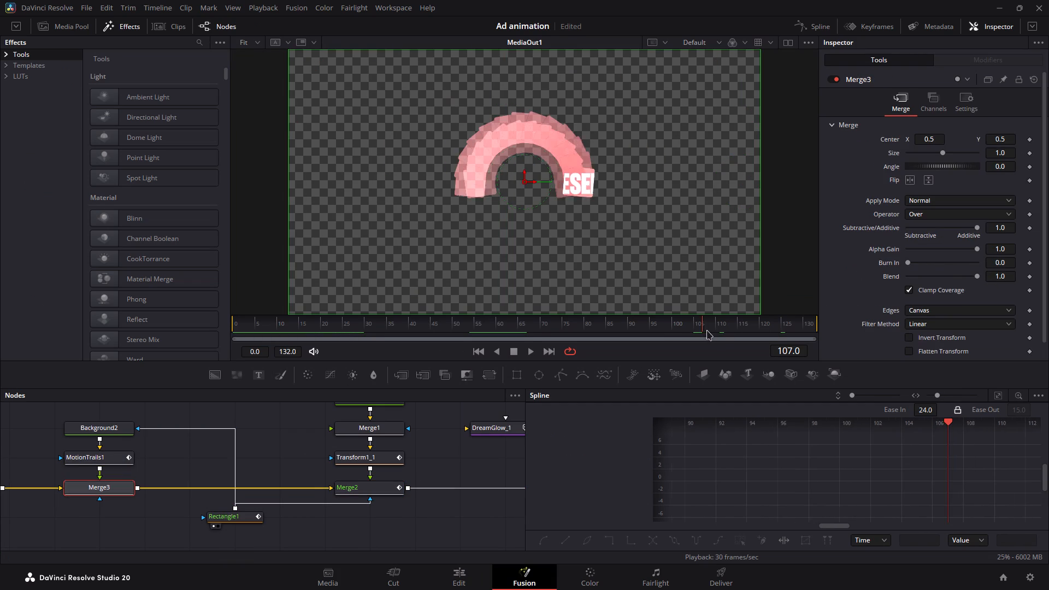
key(Right)
key(Right)
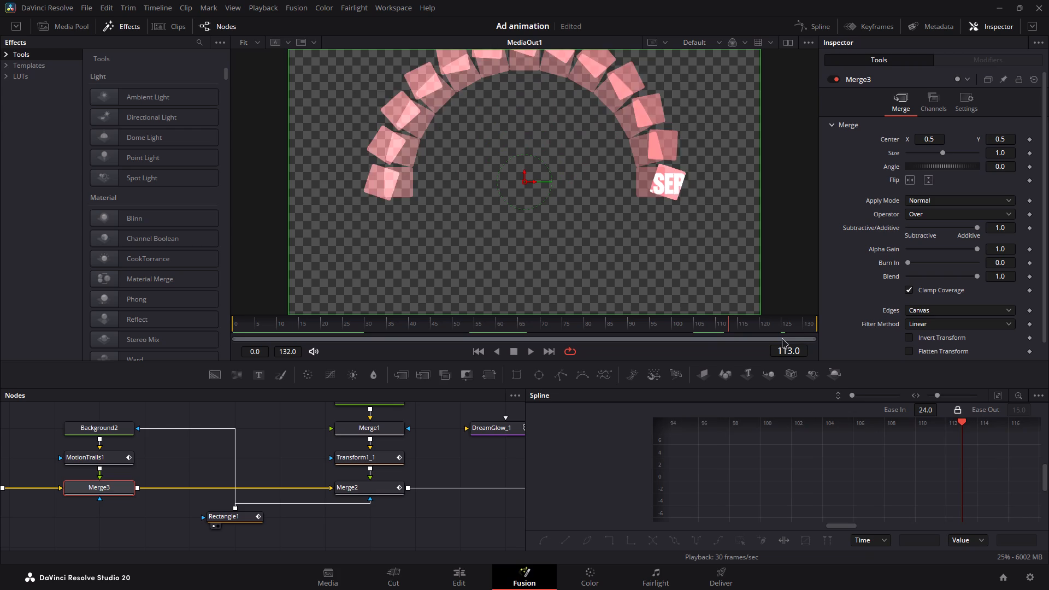
key(Right)
key(Right)
key(Right)
key(Right)
key(Left)
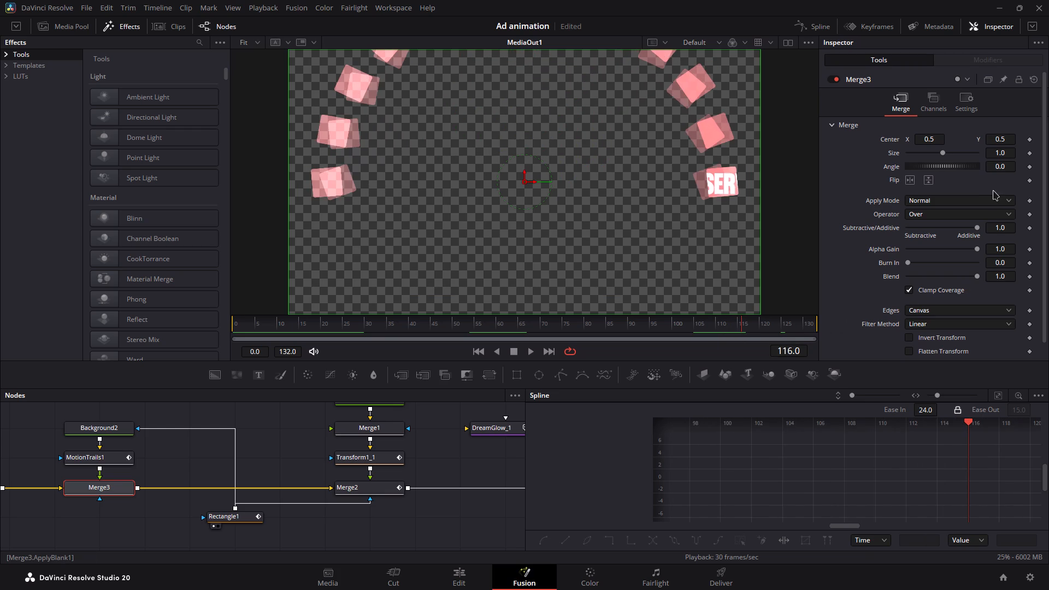
key(Left)
key(Left)
key(Left)
key(Left)
key(Left)
key(Left)
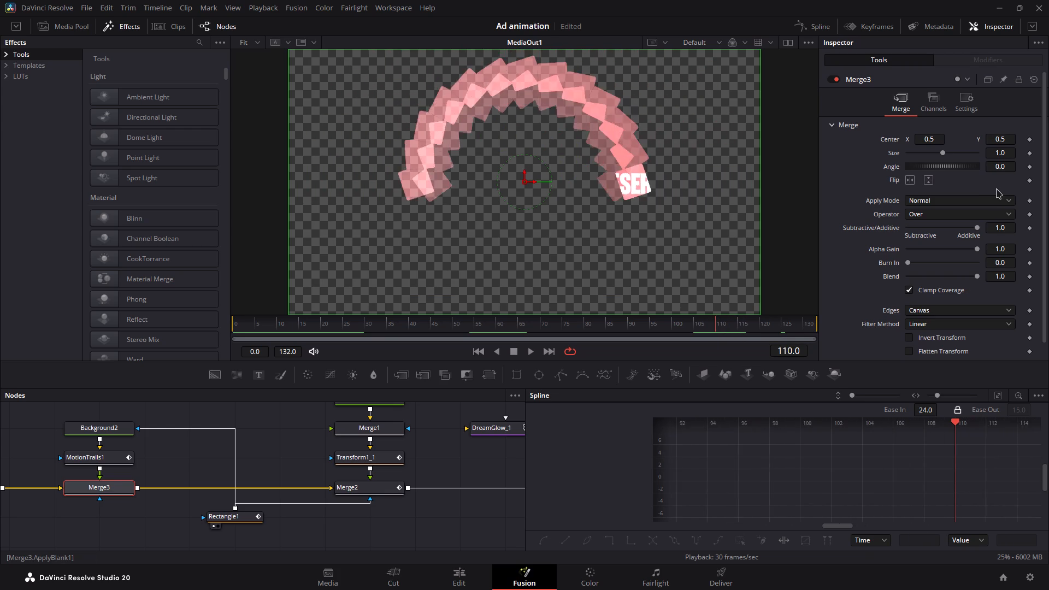
key(Left)
key(Left)
key(Left)
key(Left)
key(Left)
key(Left)
key(Left)
key(Left)
key(Left)
key(Left)
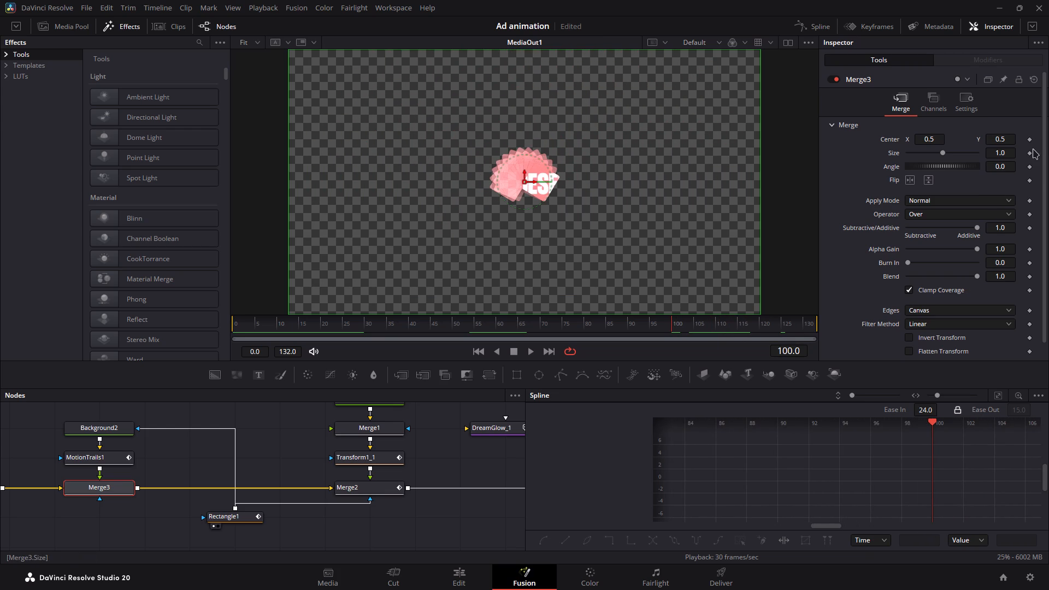
click(1029, 153)
Add a second Merge3 Size keyframe of 1.0 at frame 132.
key(Right)
key(Right)
key(Right)
key(Right)
key(Right)
key(Right)
key(Right)
key(Right)
key(Right)
key(Right)
key(Right)
key(Right)
key(Right)
key(Right)
key(Right)
key(Right)
key(Right)
key(Right)
key(Right)
key(Right)
key(Right)
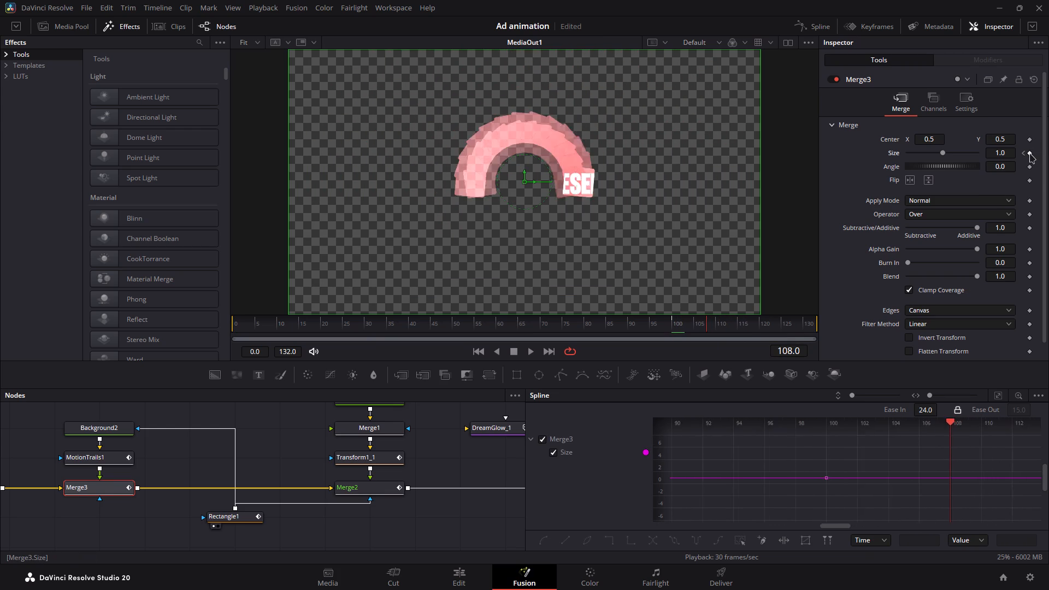
click(1029, 153)
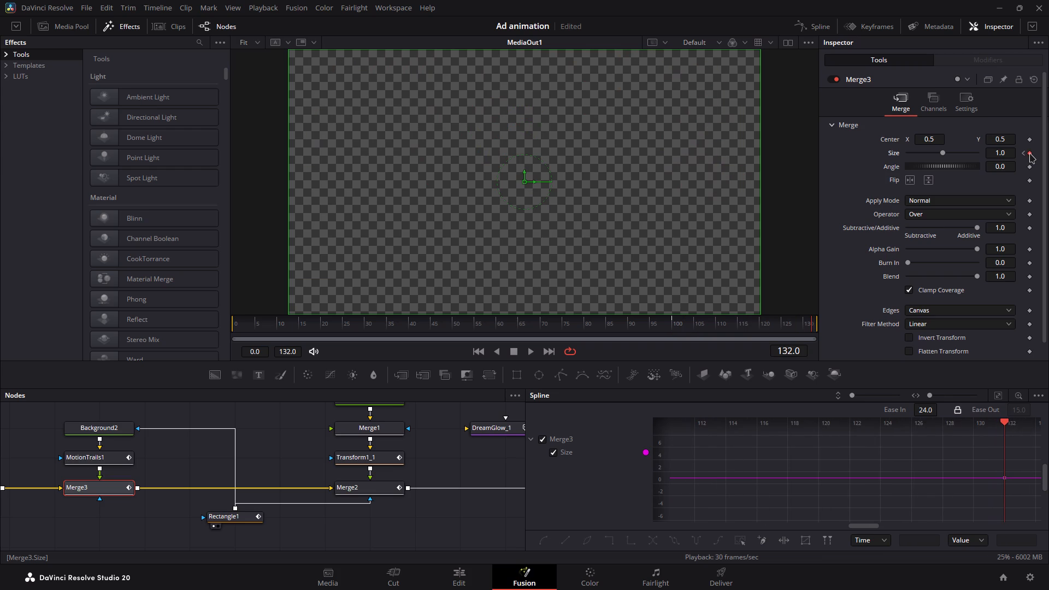
Move Merge3's closing Size keyframe from frame 132 to frame 128 and set its value to 1.173.
key(Left)
key(Left)
key(Left)
key(Left)
key(Left)
key(Left)
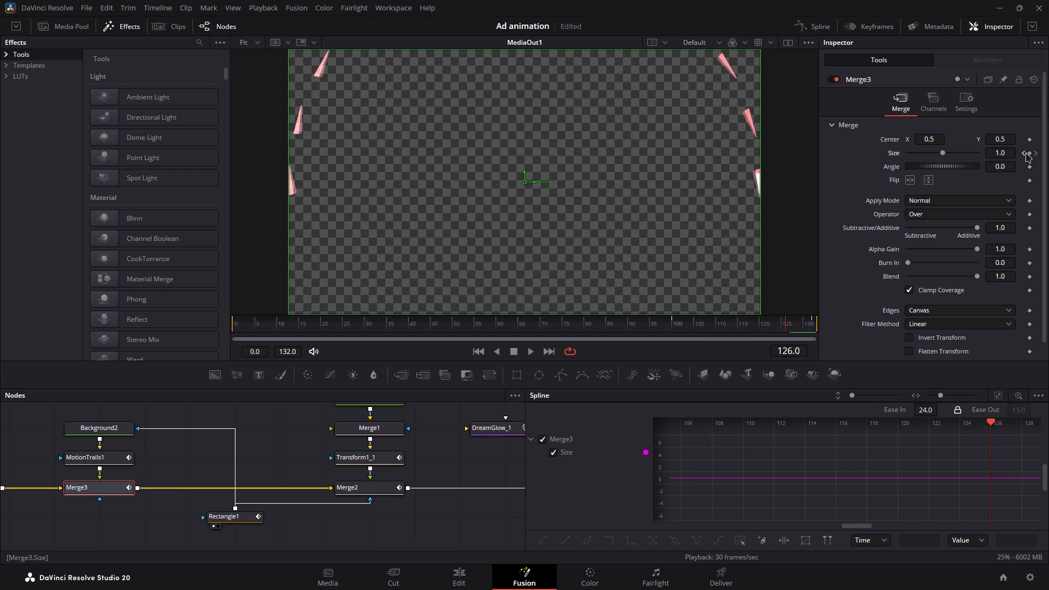
key(Right)
key(Right)
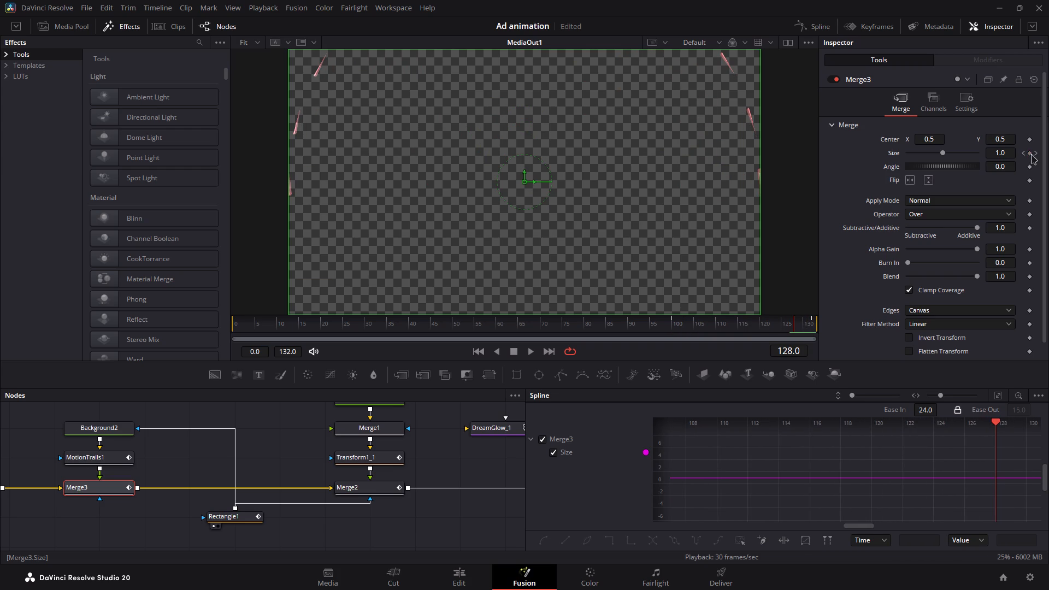
click(1031, 154)
click(1037, 152)
click(1030, 151)
click(1026, 151)
drag(1006, 153, 587, 158)
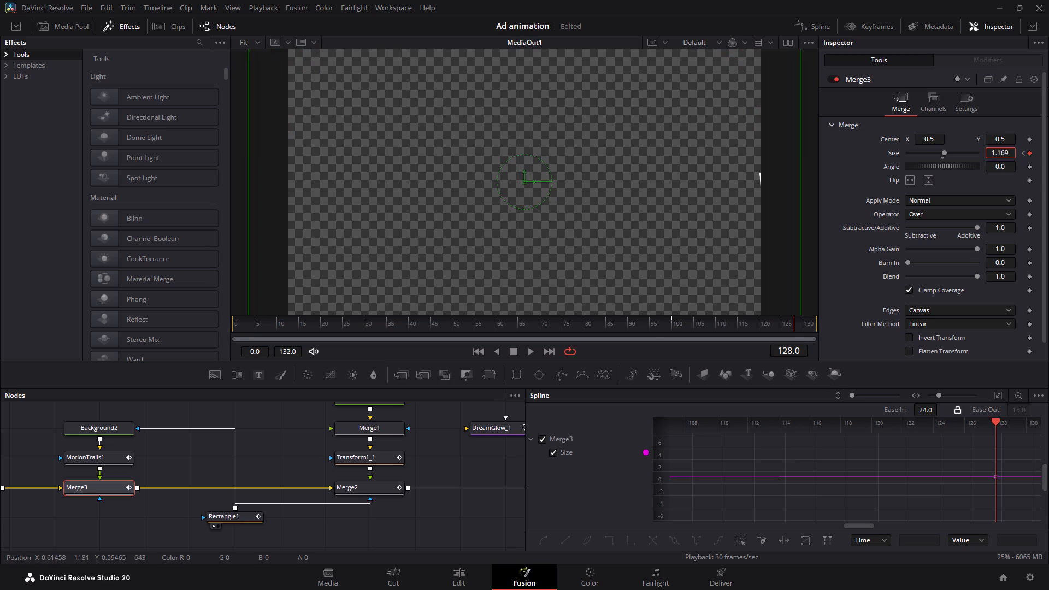
drag(587, 158, 587, 158)
Replay the closing trail burst from around frames 95 to 100 to examine how the Merge3 scaling affects the trails.
click(650, 327)
key(space)
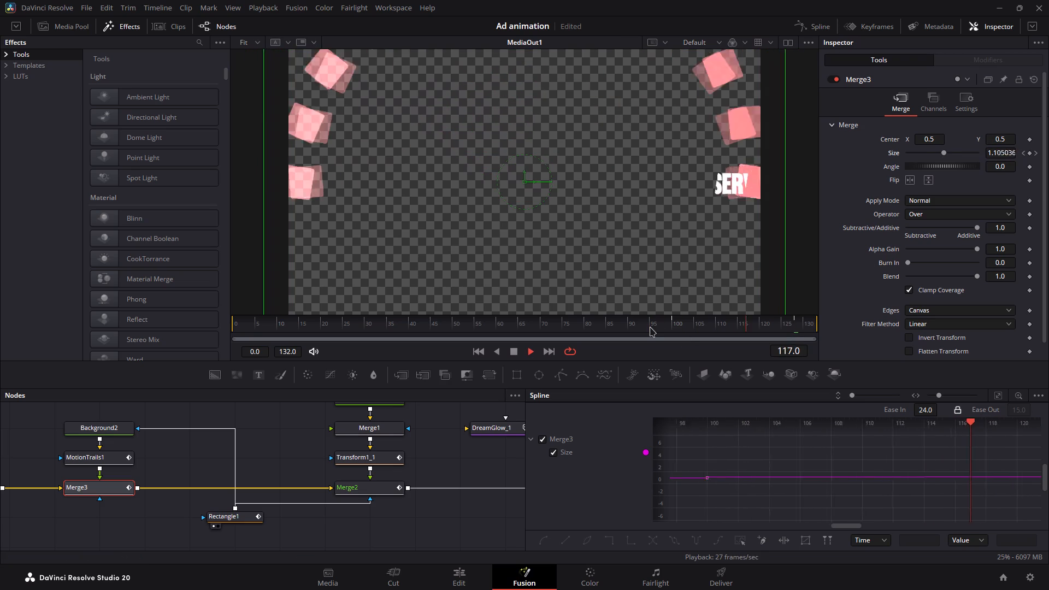
click(649, 327)
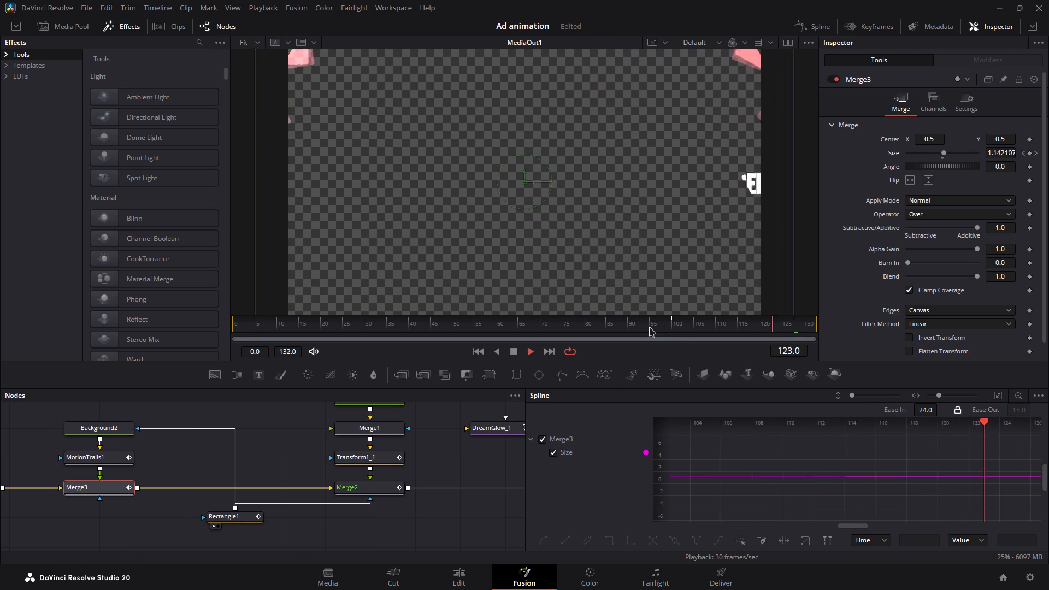
key(space)
drag(649, 327, 671, 328)
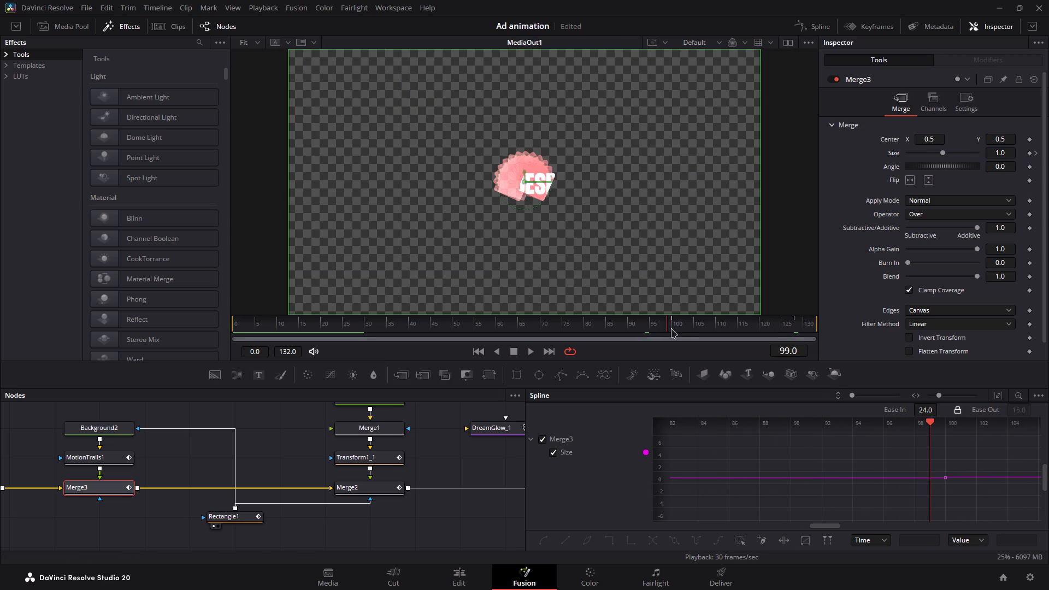
drag(671, 328, 672, 329)
key(space)
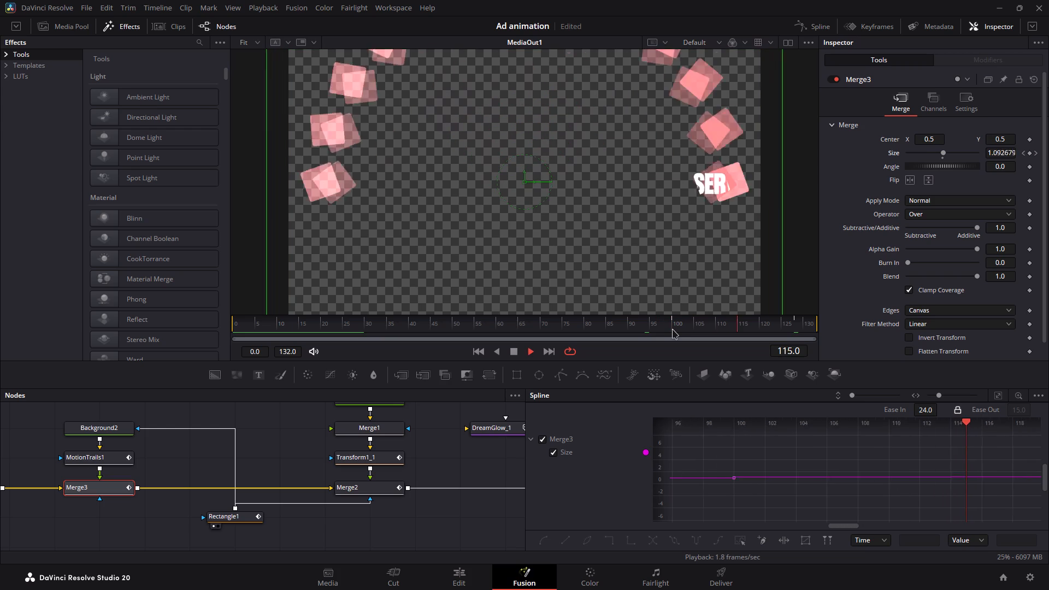
key(space)
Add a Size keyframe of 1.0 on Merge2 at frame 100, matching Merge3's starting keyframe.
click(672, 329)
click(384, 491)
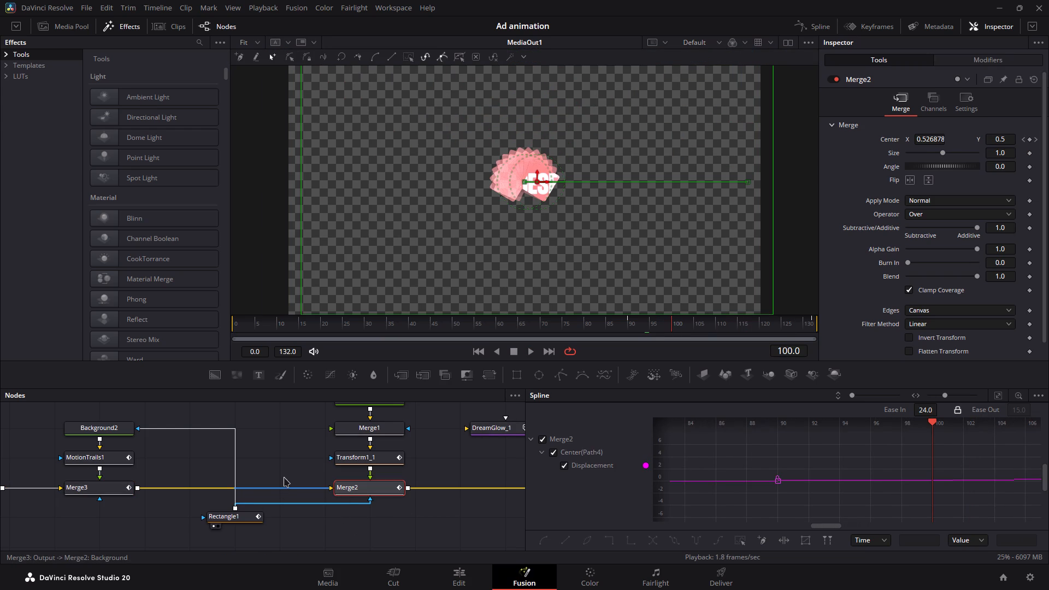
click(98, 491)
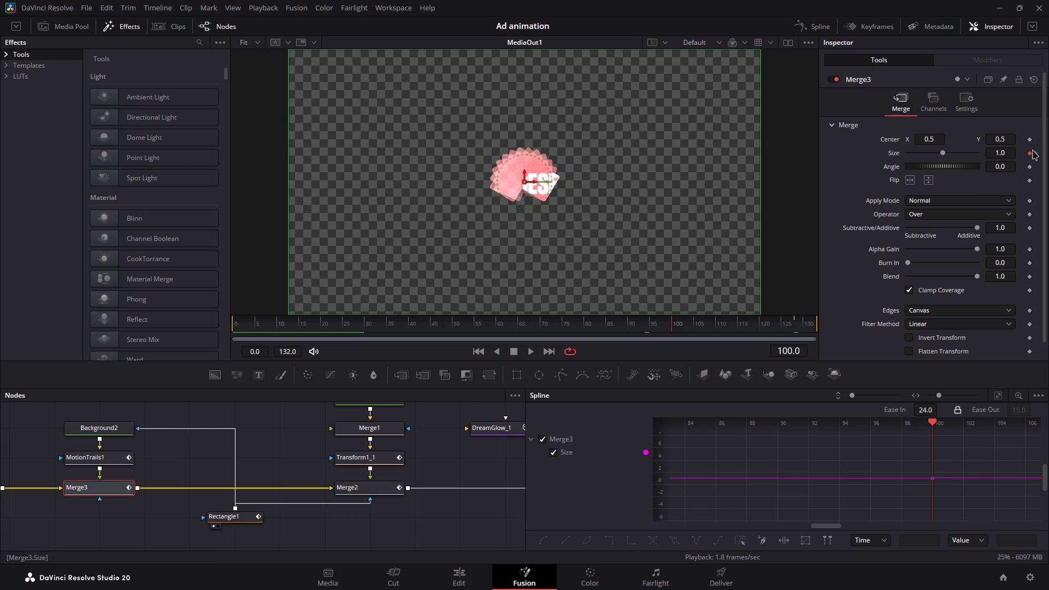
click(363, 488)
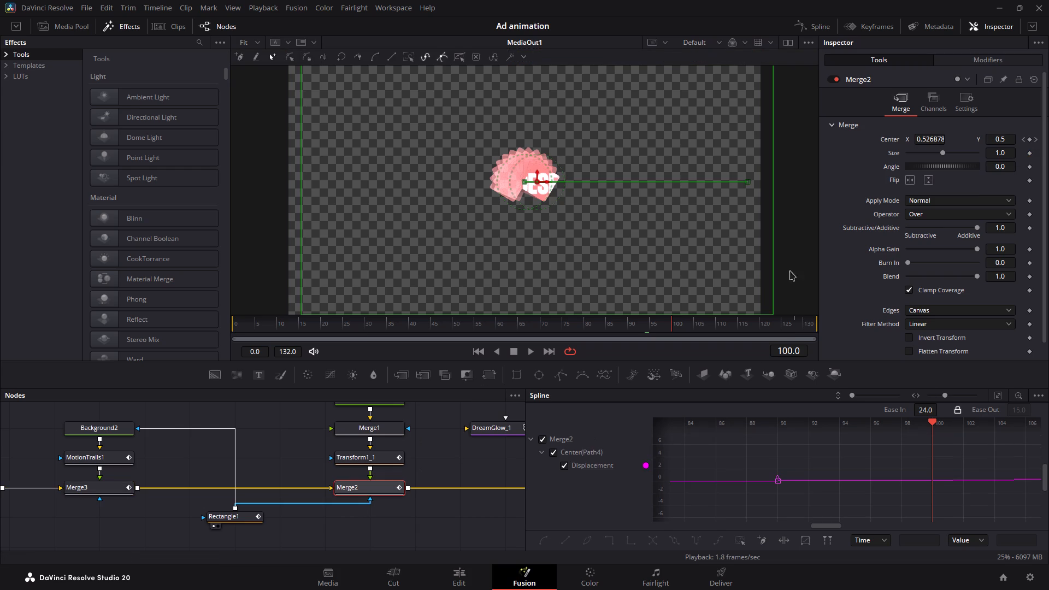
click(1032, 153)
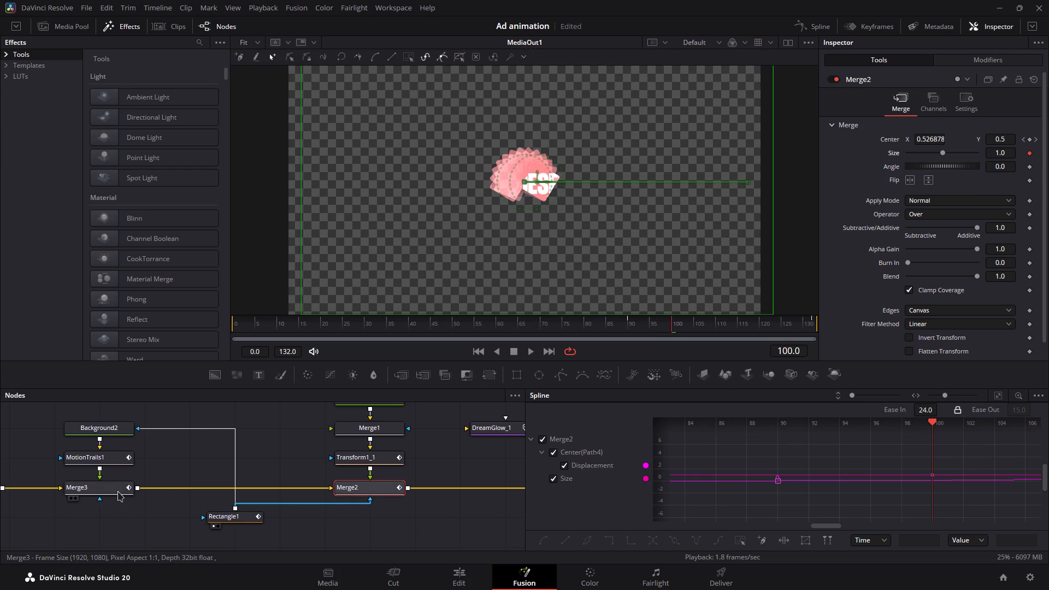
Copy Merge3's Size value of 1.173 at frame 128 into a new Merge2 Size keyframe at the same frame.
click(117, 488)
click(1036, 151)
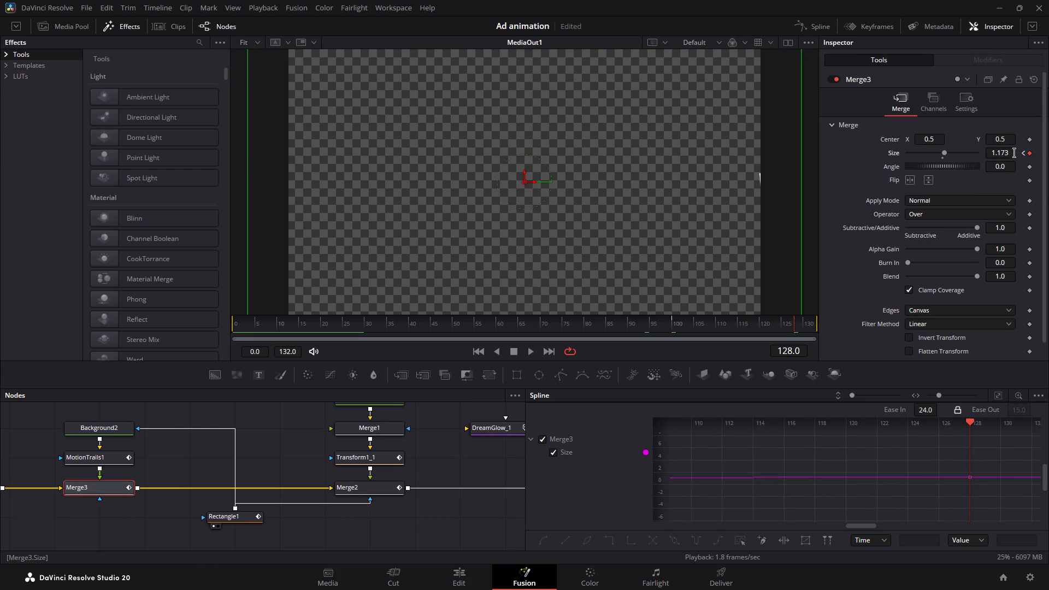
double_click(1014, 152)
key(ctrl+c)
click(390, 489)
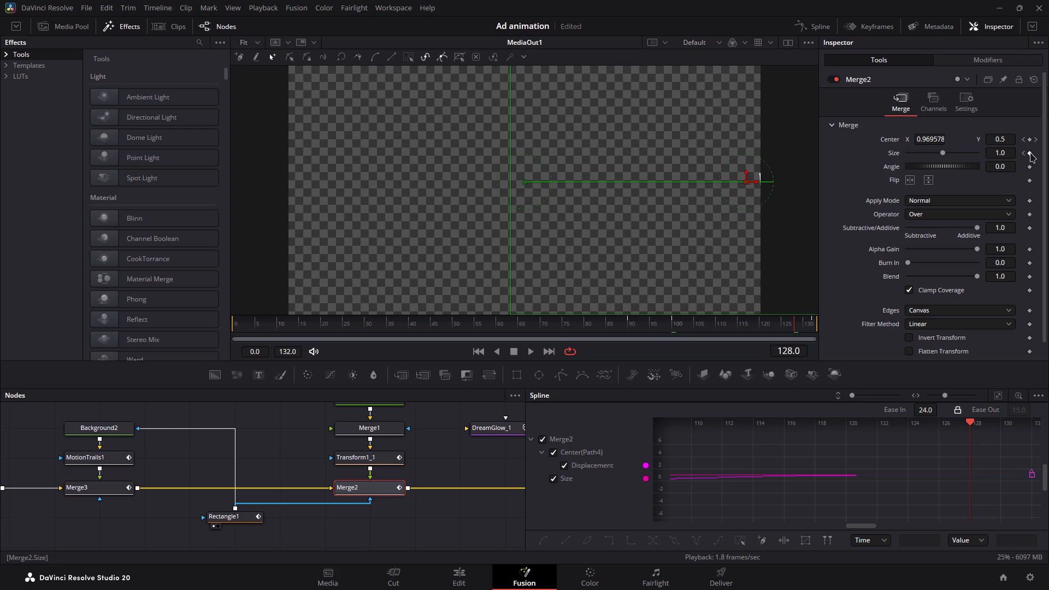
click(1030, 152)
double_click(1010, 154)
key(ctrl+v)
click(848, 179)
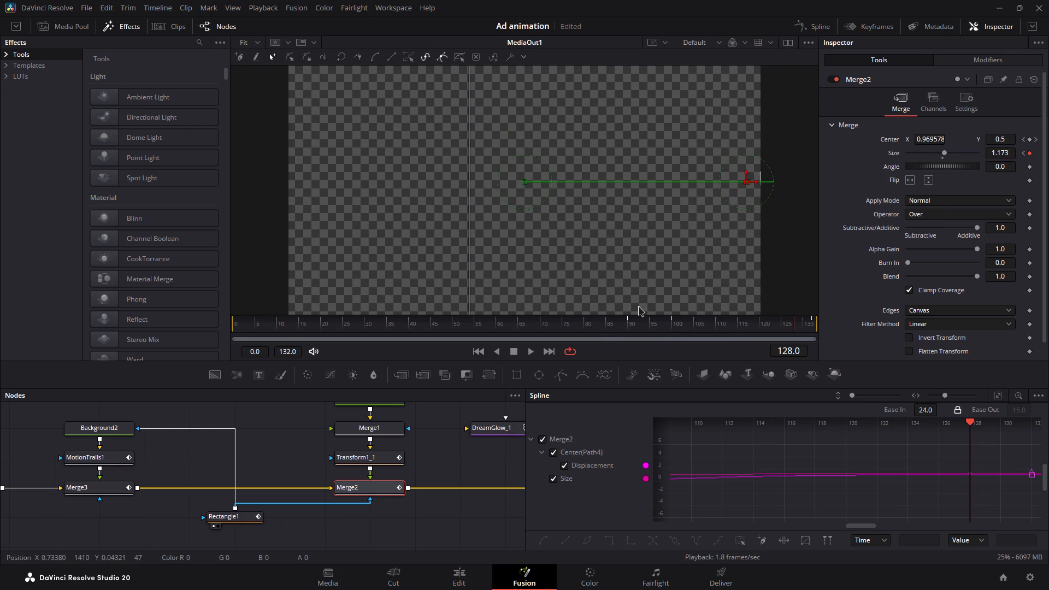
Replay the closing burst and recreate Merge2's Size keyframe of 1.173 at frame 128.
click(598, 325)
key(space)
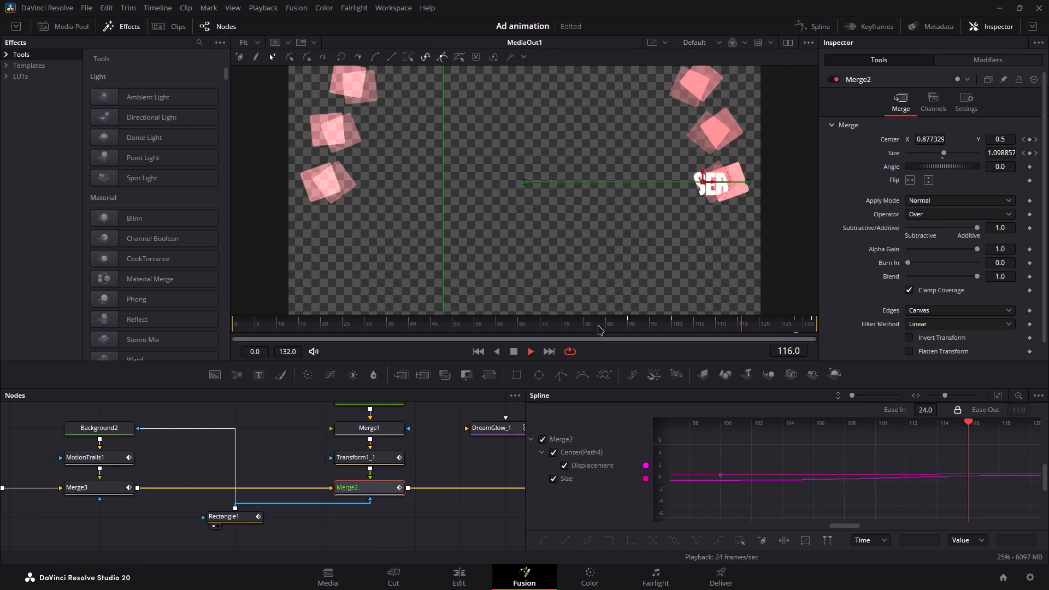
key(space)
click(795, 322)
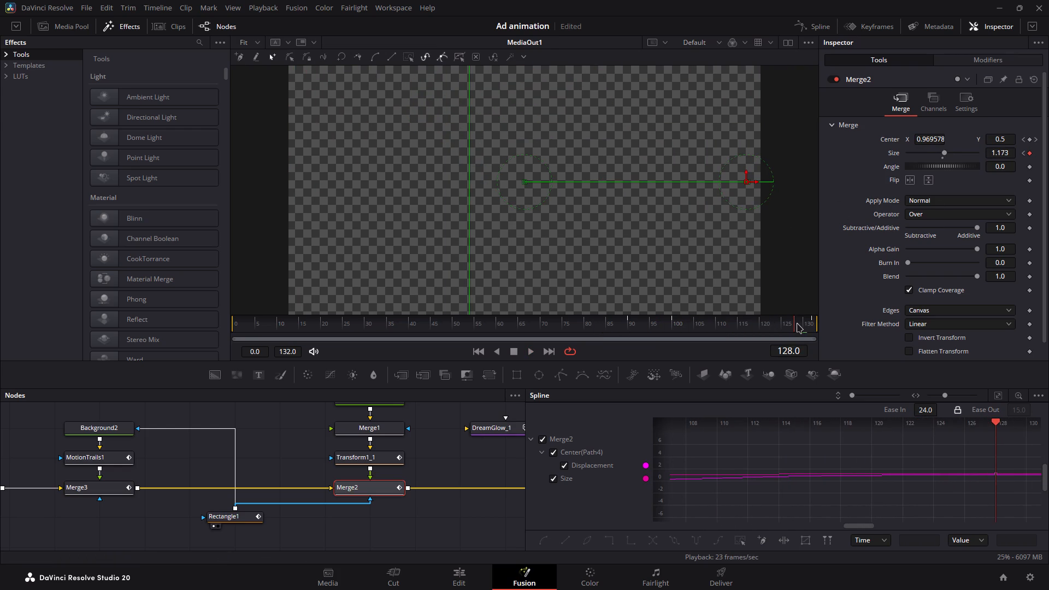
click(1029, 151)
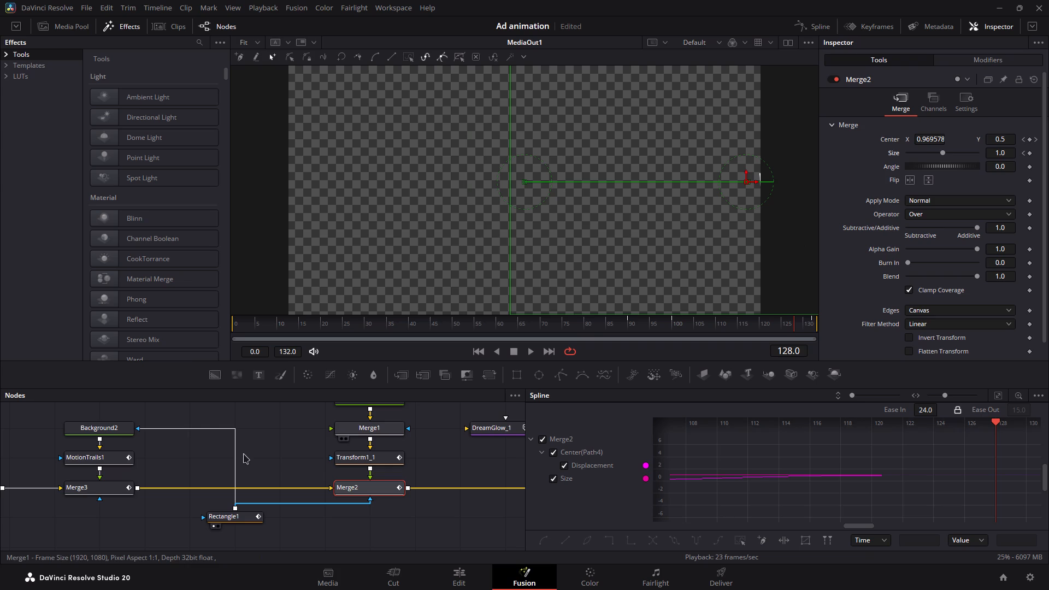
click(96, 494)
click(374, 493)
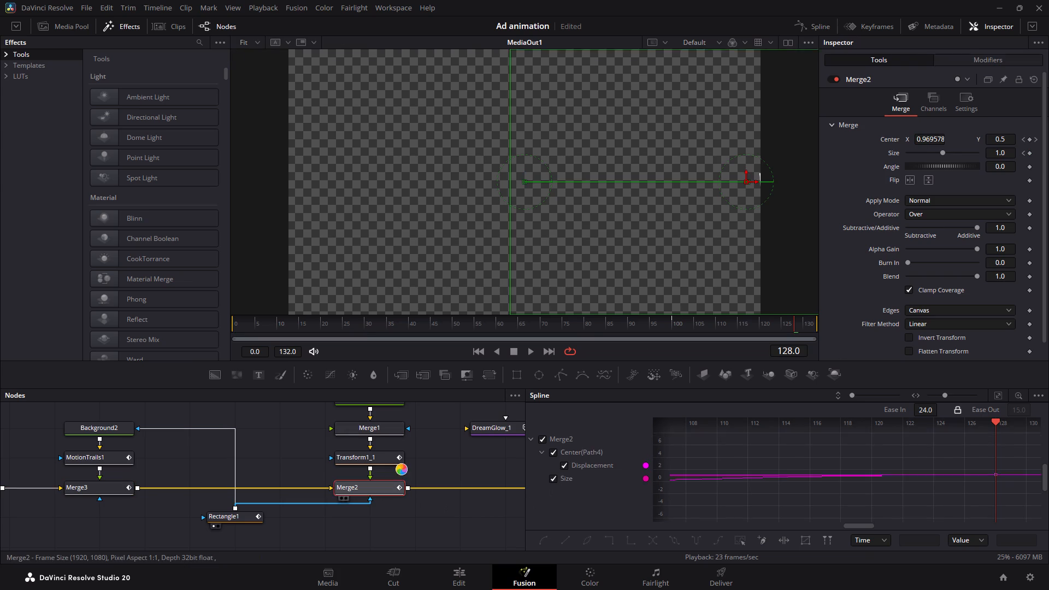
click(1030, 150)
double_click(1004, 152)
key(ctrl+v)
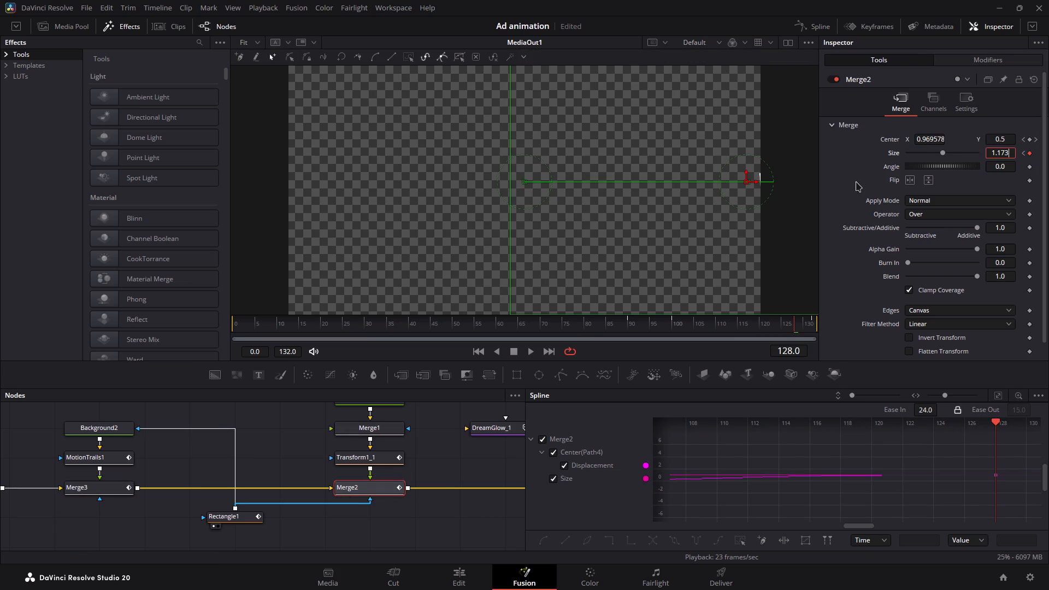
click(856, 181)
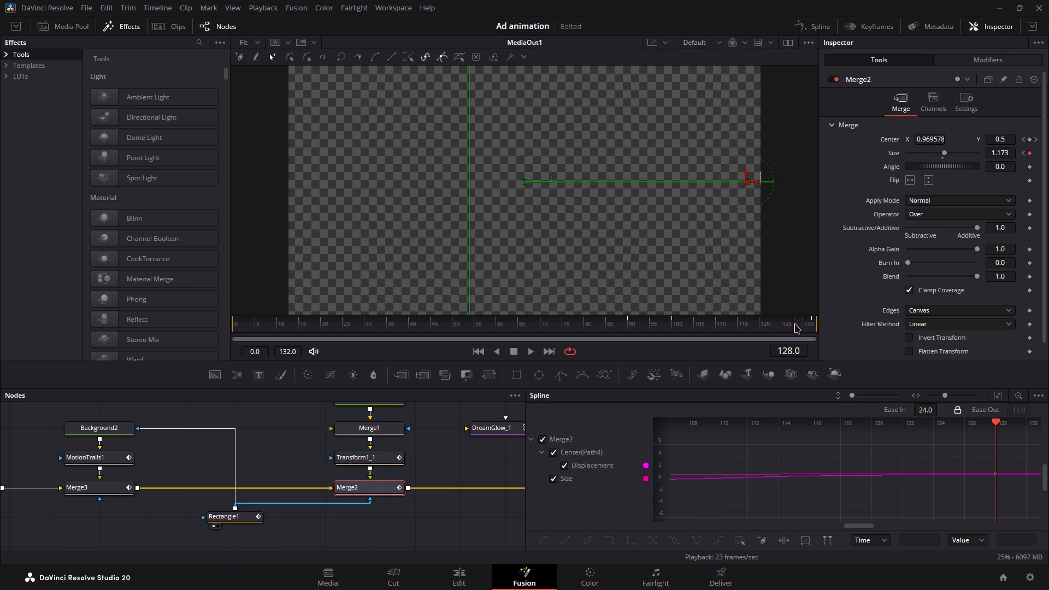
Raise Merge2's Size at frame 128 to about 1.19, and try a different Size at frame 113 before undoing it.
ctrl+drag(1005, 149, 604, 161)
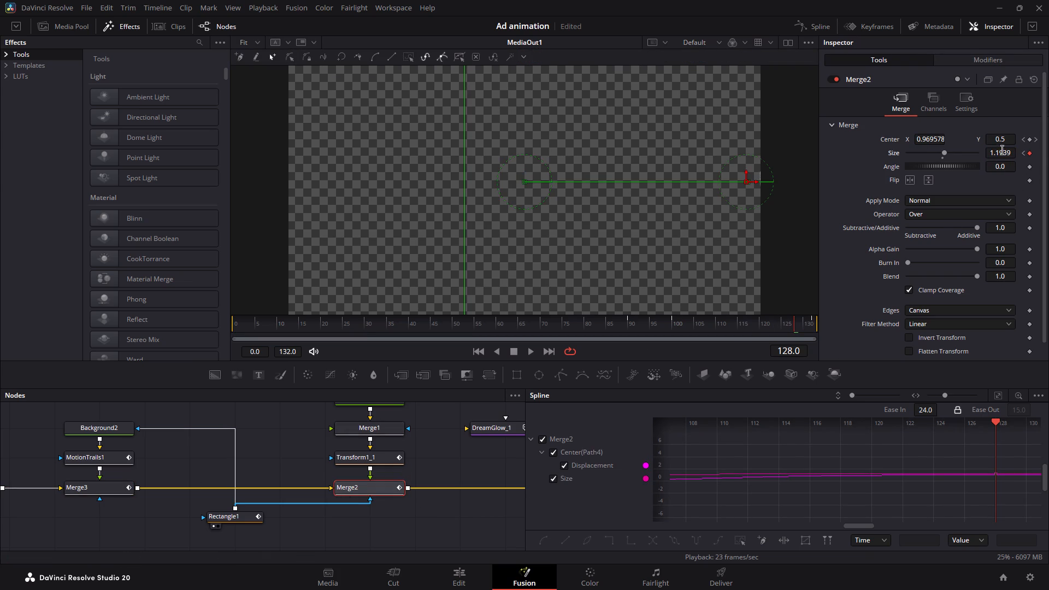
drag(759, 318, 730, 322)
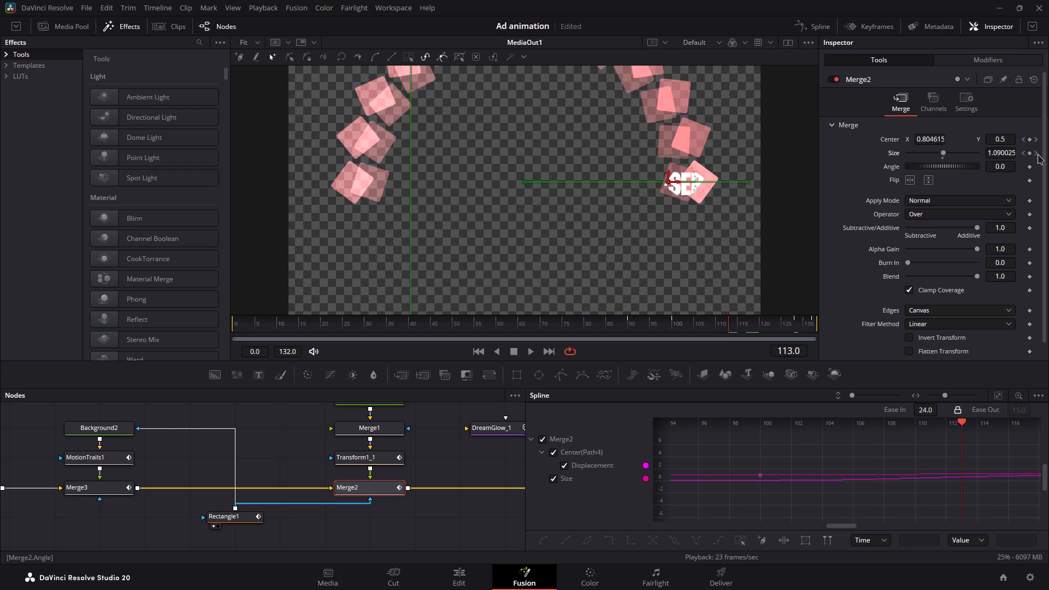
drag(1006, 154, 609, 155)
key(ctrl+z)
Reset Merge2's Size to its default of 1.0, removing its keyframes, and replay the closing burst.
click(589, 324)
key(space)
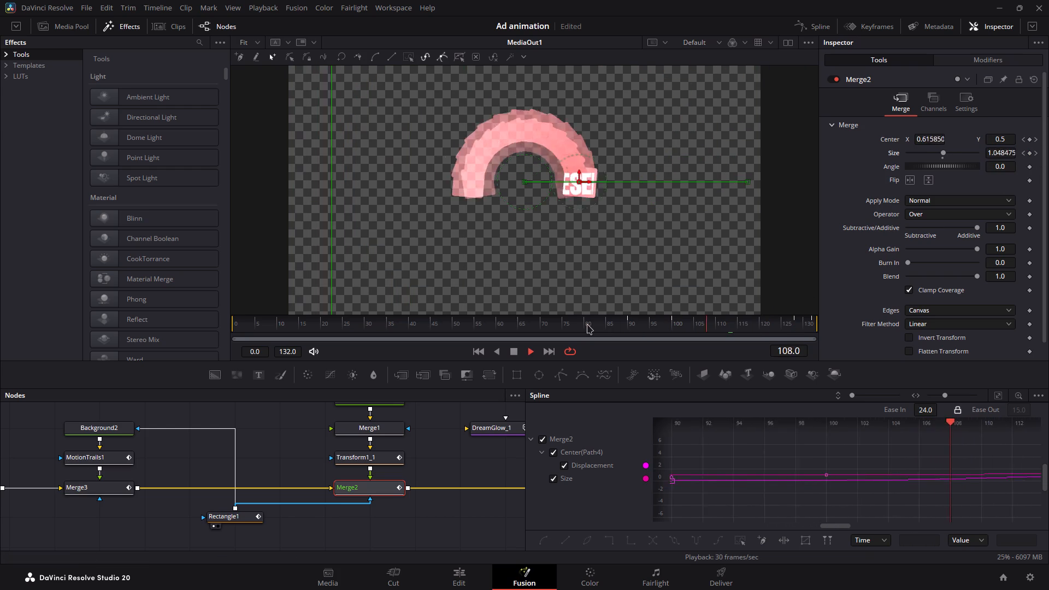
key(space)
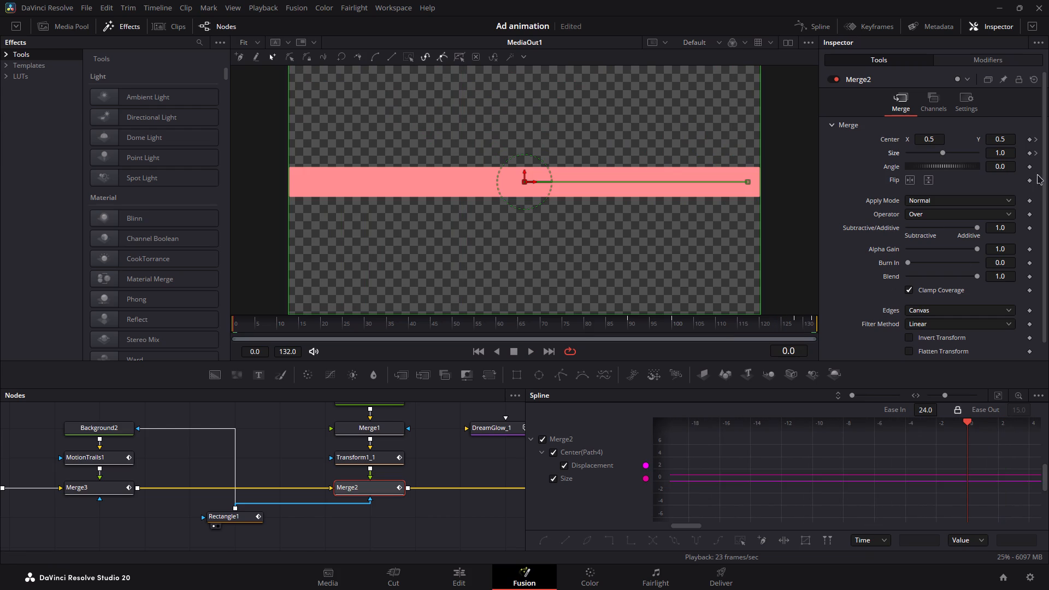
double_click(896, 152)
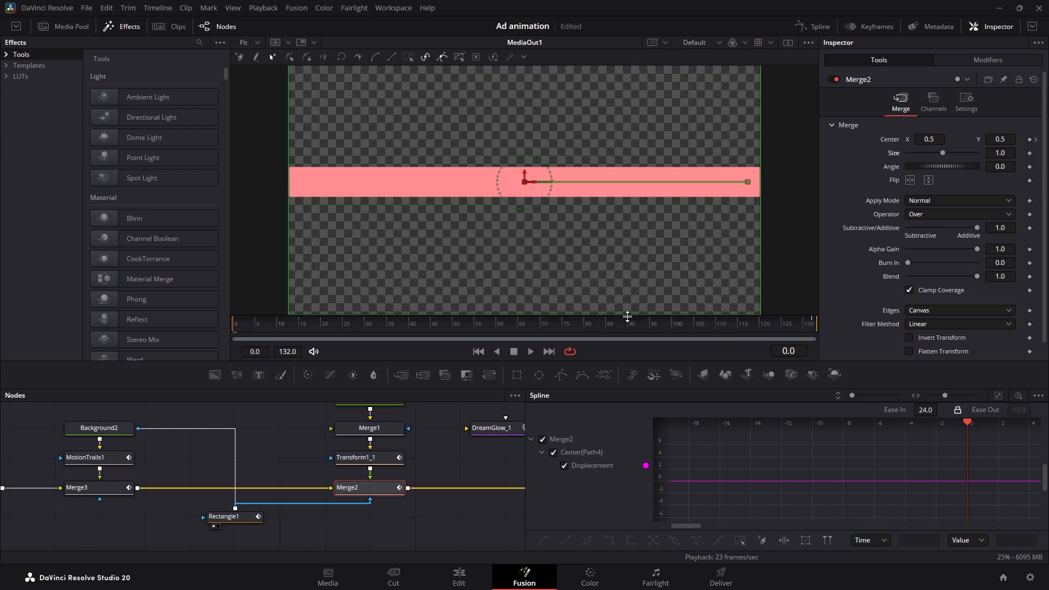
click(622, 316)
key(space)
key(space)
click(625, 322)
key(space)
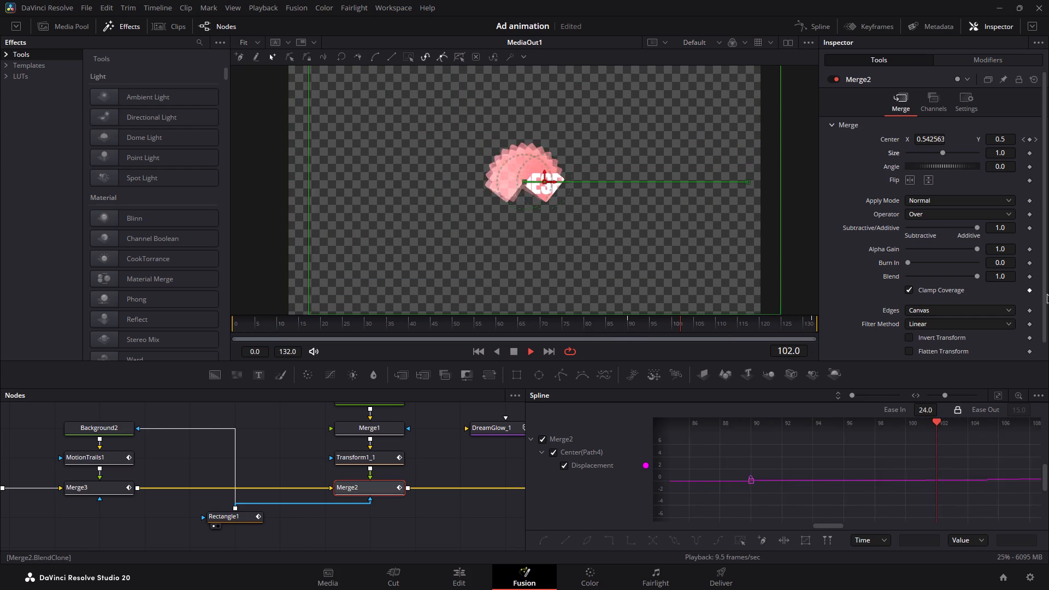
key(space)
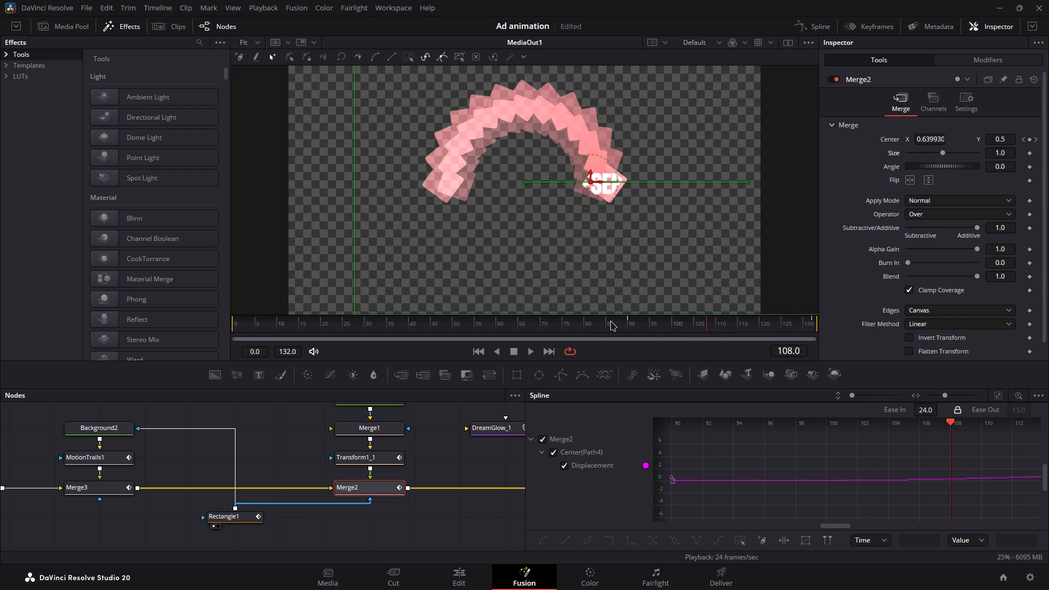
Keyframe Merge2's Blend at 1.0 on frame 90 and at a lower value on frame 132, and preview the fade.
drag(619, 327, 630, 329)
click(1032, 274)
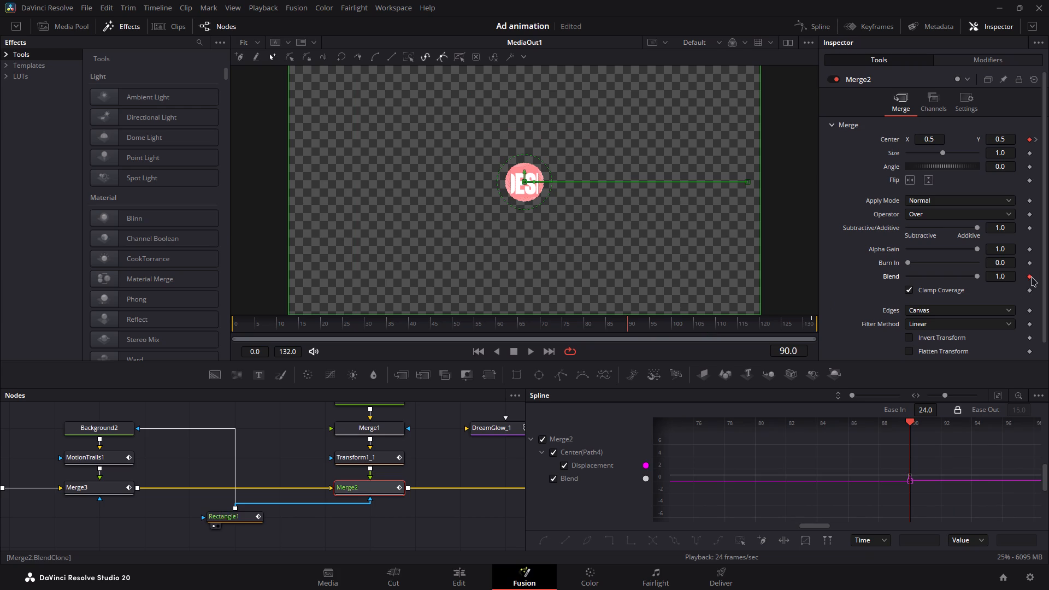
drag(804, 321, 818, 321)
click(1029, 278)
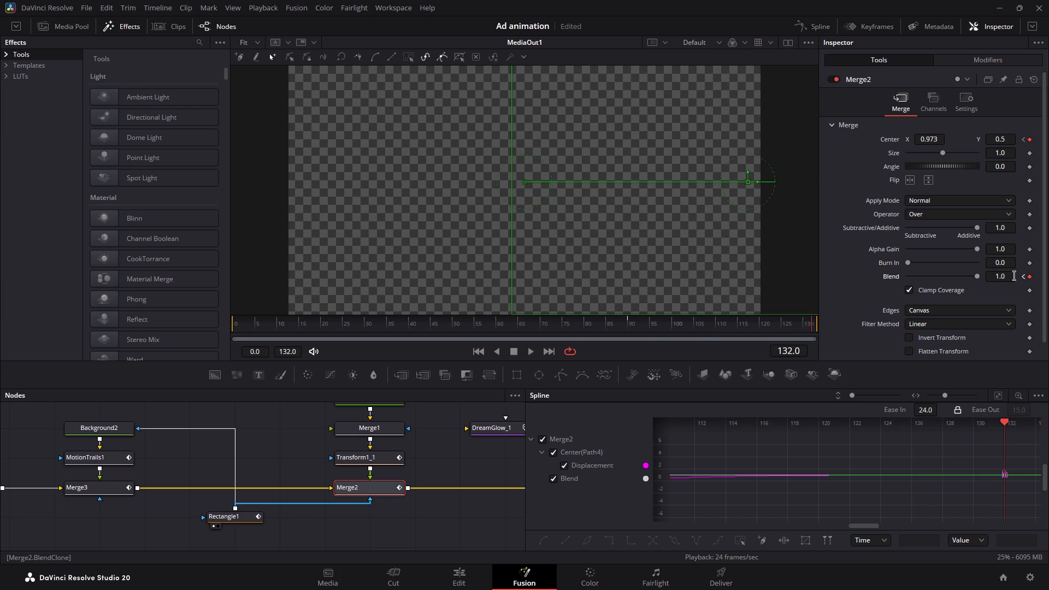
drag(1014, 275, 605, 297)
click(655, 321)
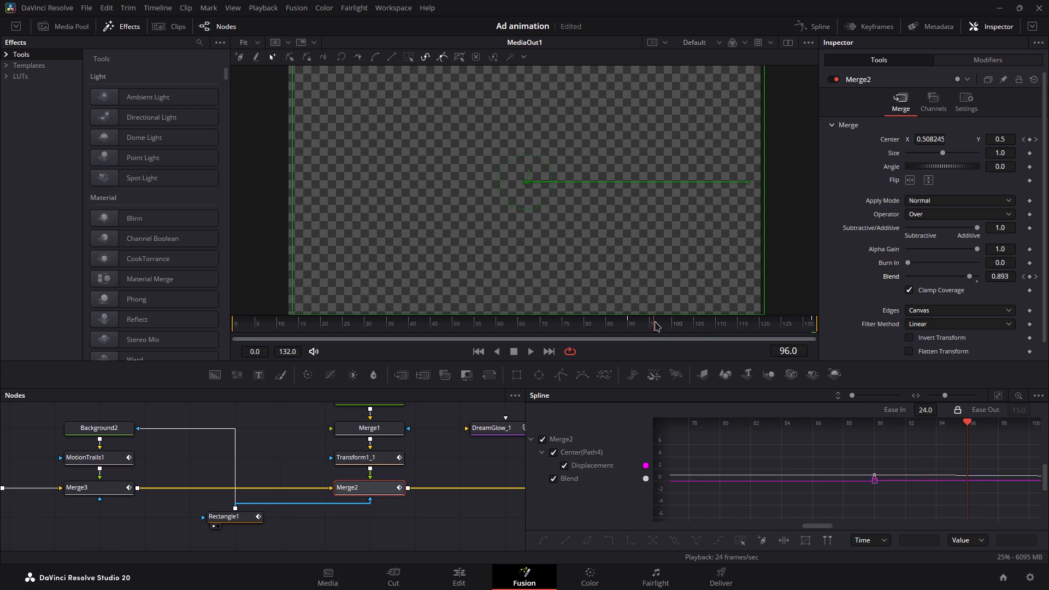
key(space)
key(space)
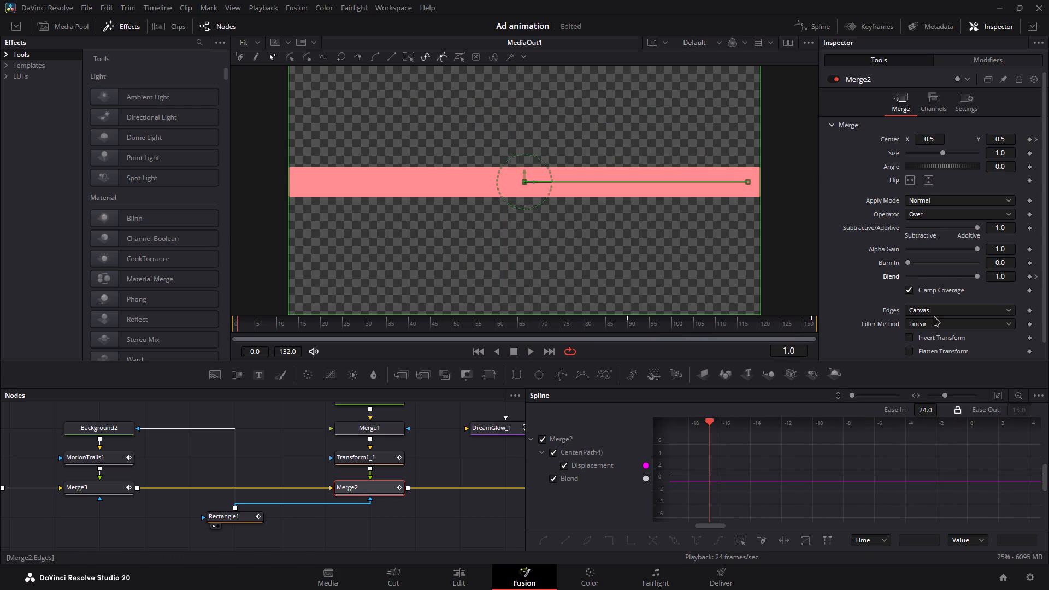
Lower Merge2's Blend keyframe at frame 132 to its minimum and replay the closing fade.
click(1036, 275)
drag(1001, 276, 671, 315)
key(ctrl+z)
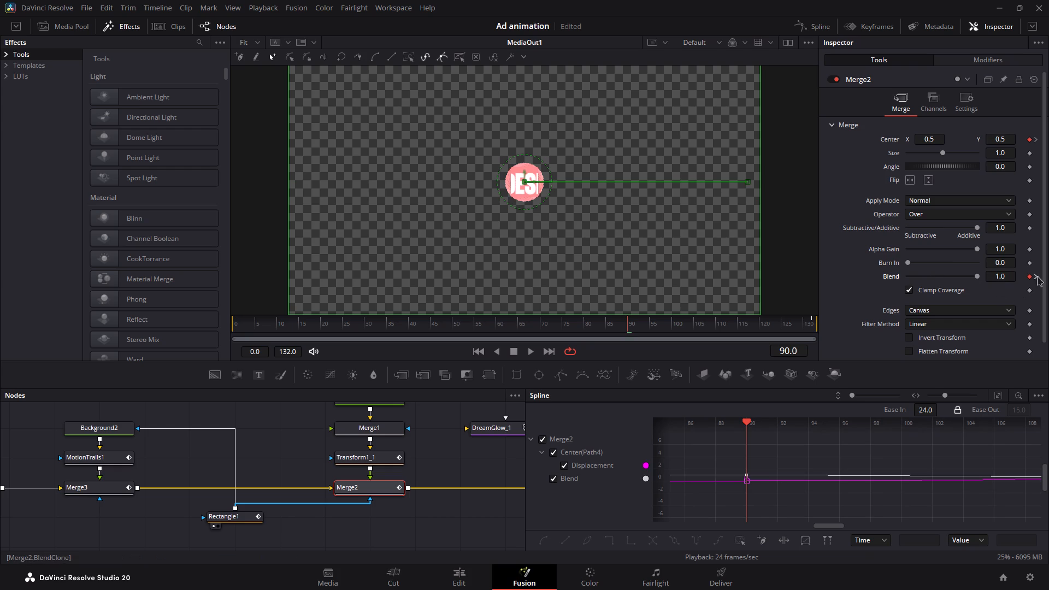
click(1037, 276)
drag(1001, 276, 213, 327)
click(657, 324)
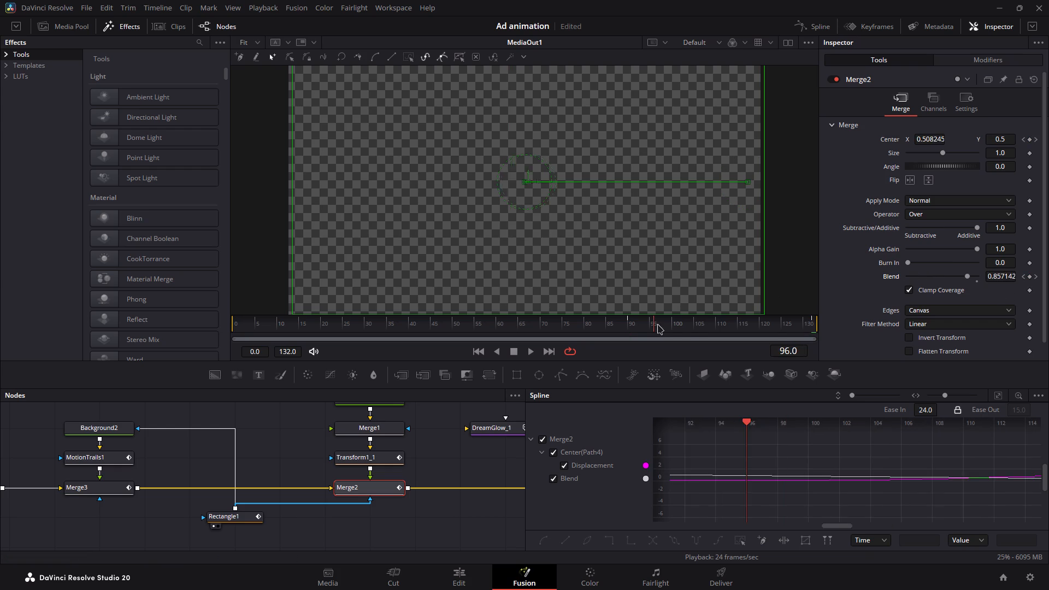
key(space)
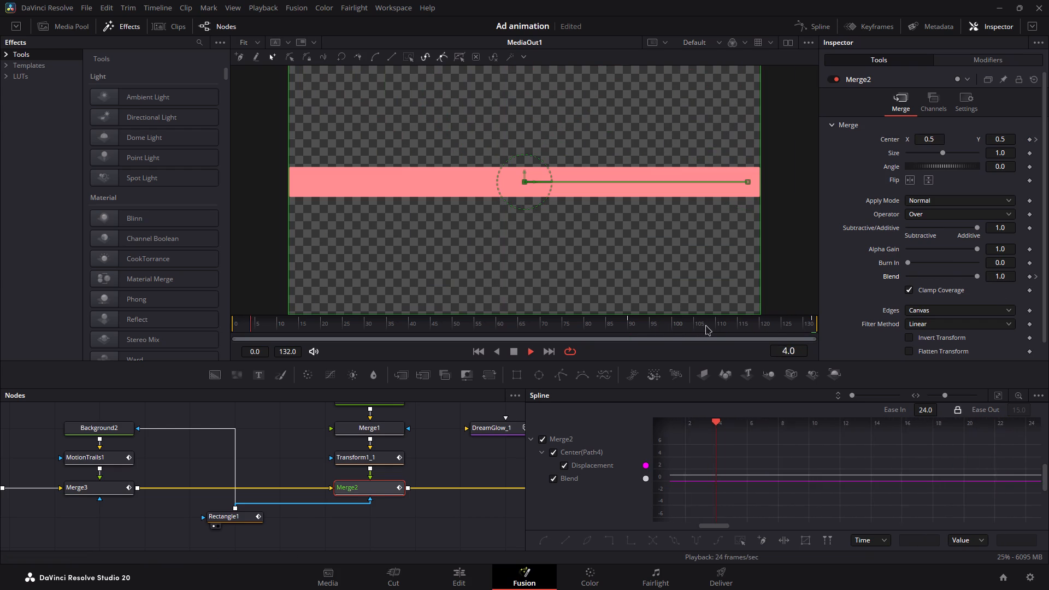
Replace Merge2's Blend keyframe at frame 132 with one at 0.0 on frame 115, and replay the closing fade.
key(space)
drag(747, 320, 751, 328)
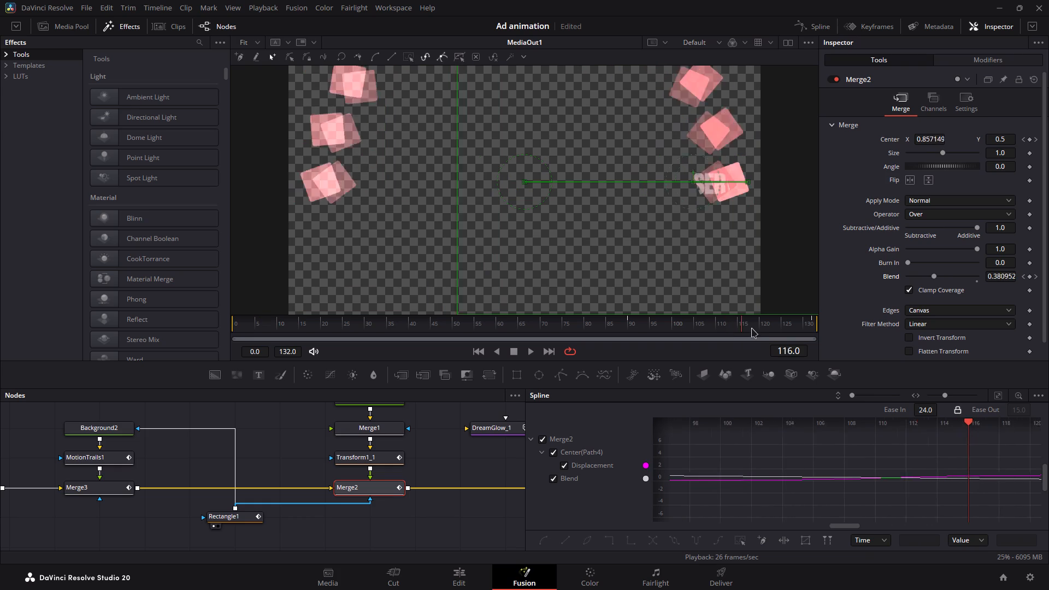
drag(751, 328, 746, 328)
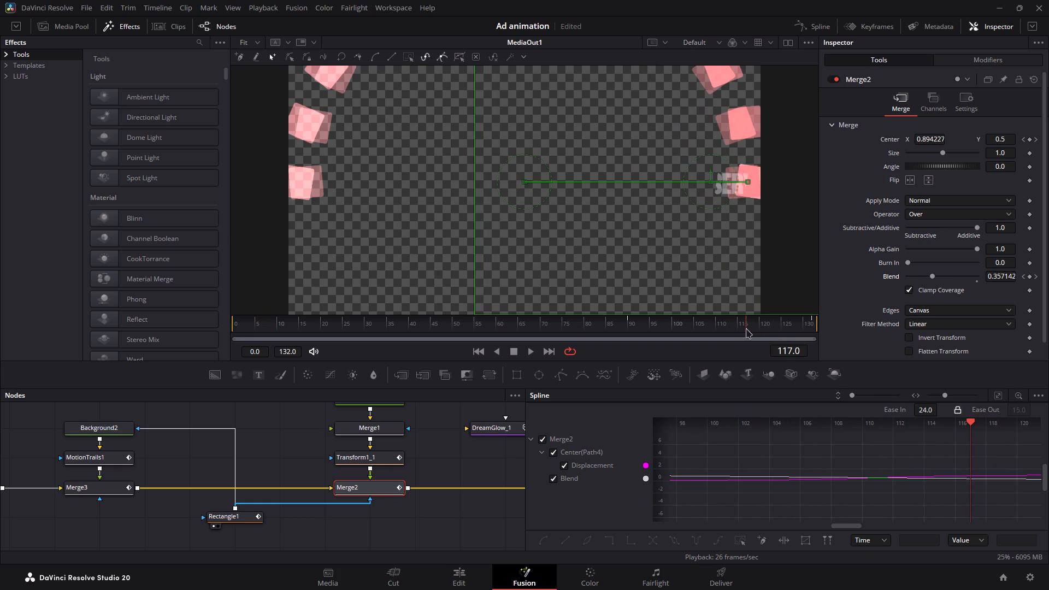
drag(746, 328, 738, 328)
click(1029, 276)
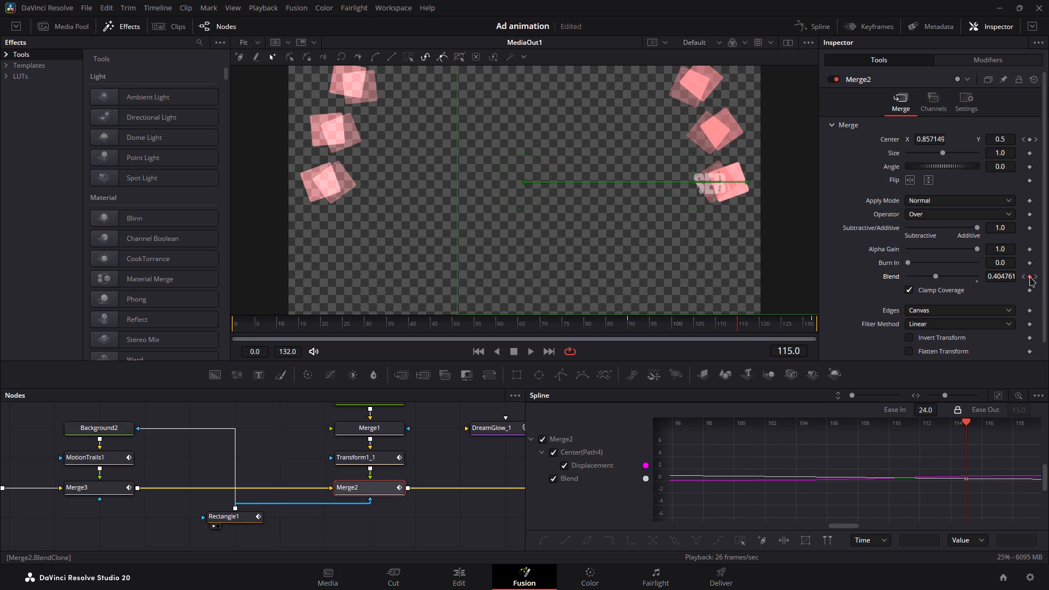
click(1034, 275)
click(1029, 275)
click(1021, 275)
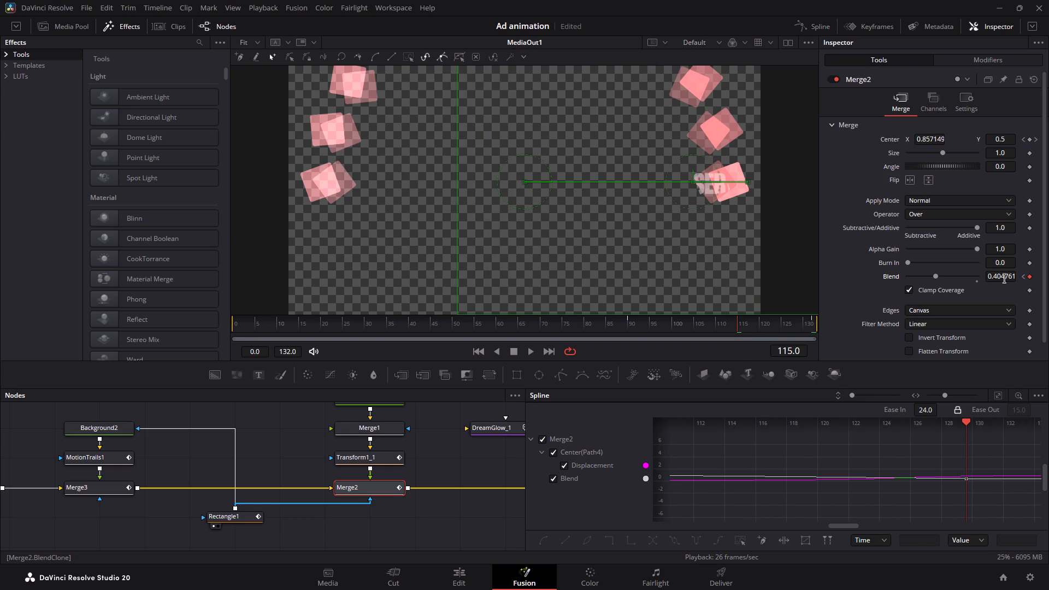
drag(1004, 278, 331, 397)
click(606, 329)
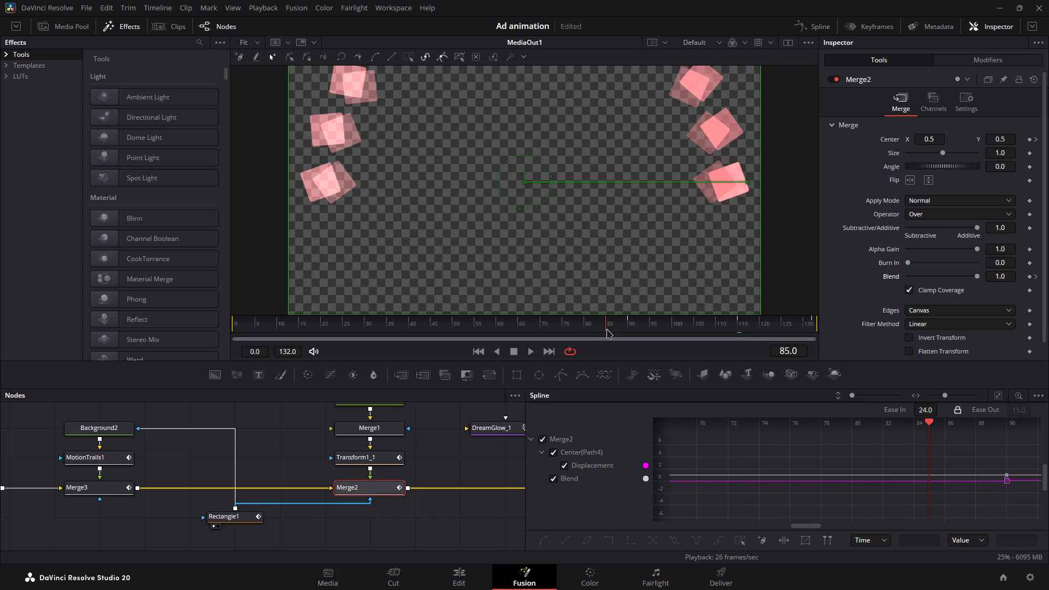
key(space)
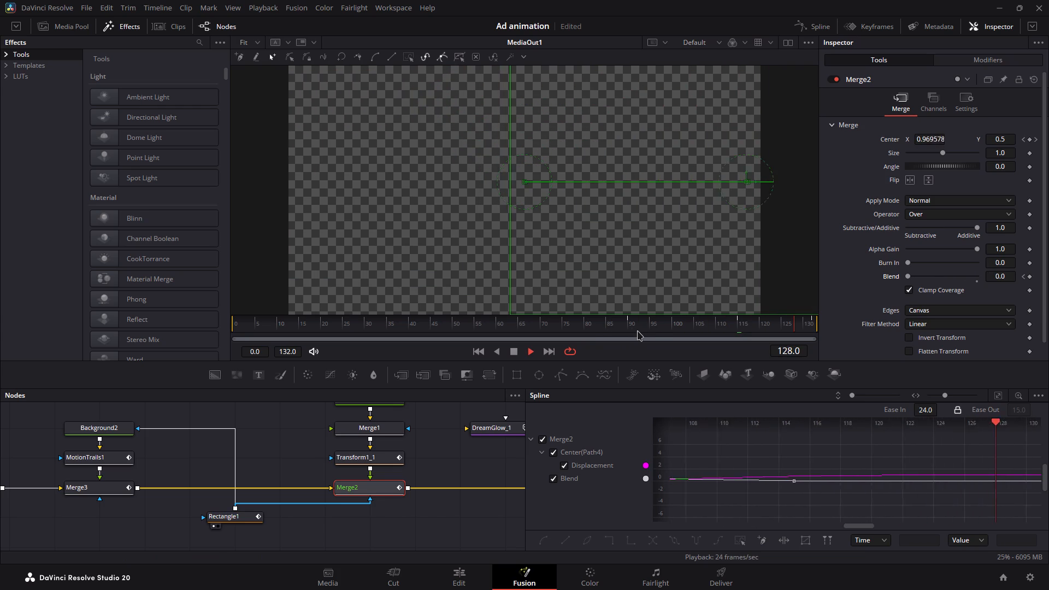
key(space)
Return to the Edit page and play the timeline from the start through the end of the Fusion Composition clip.
click(450, 583)
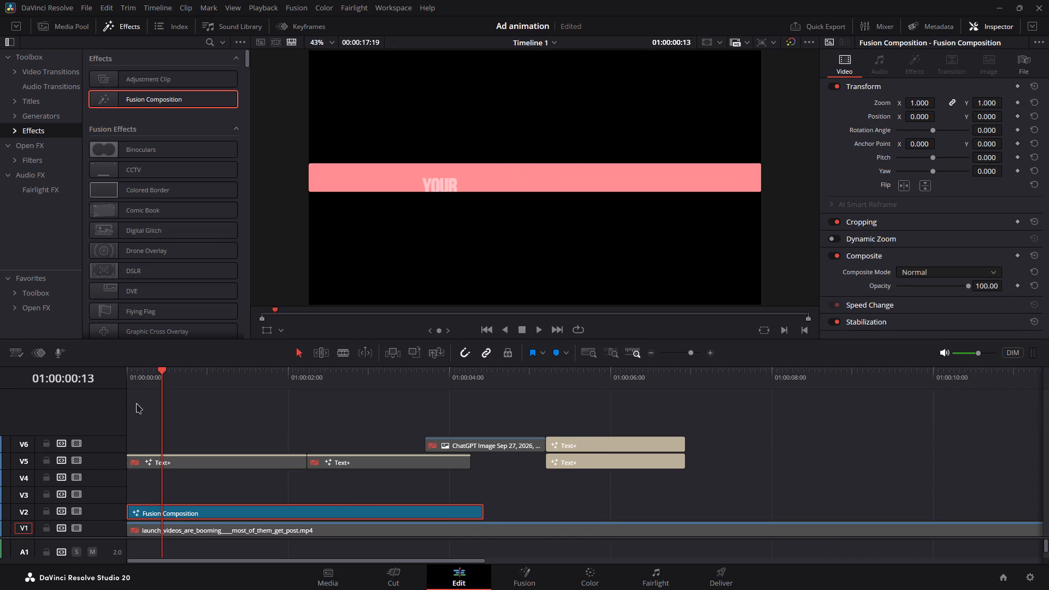
drag(131, 391, 0, 414)
drag(147, 388, 34, 394)
key(space)
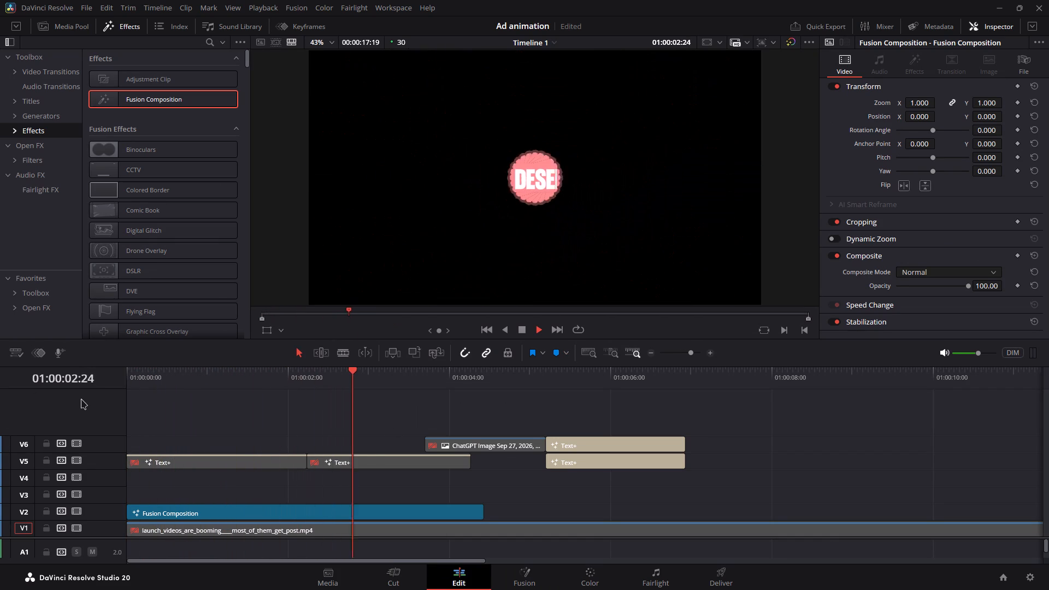
key(space)
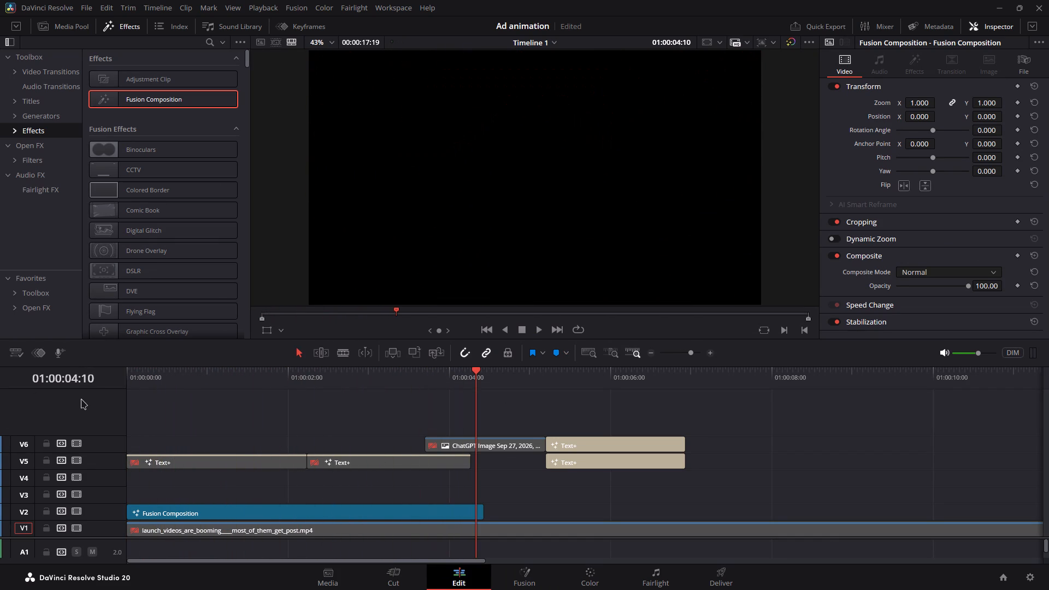
Save the project.
key(ctrl+s)
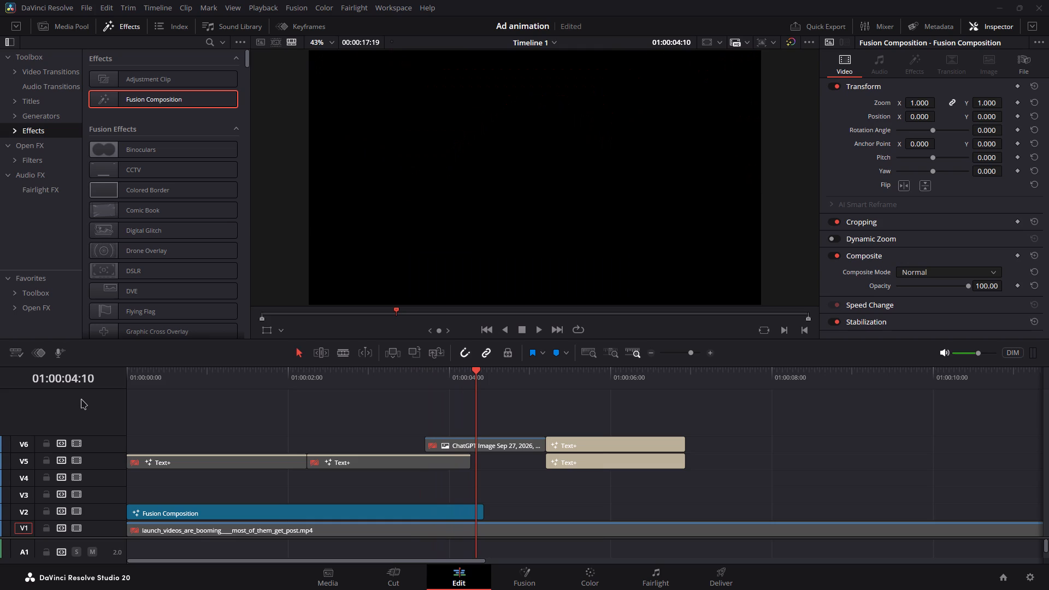